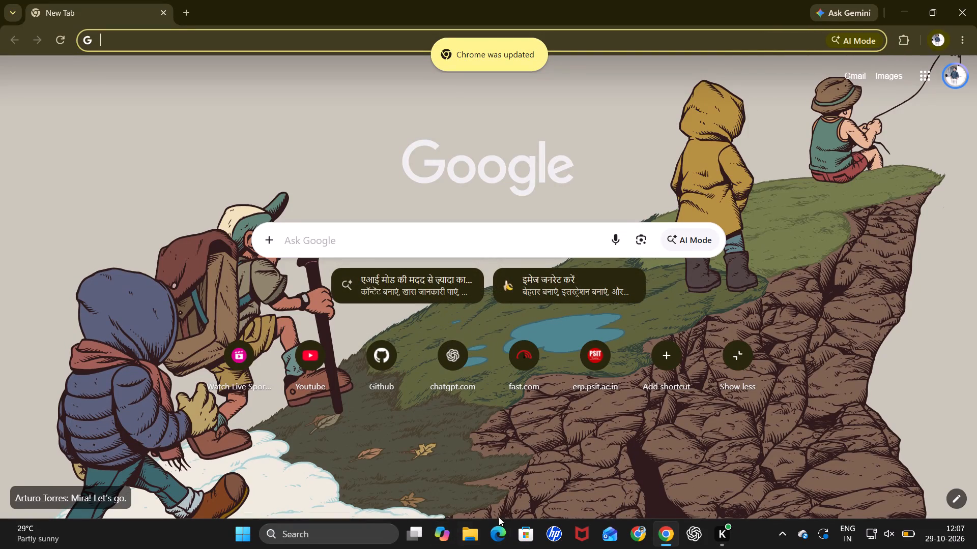
# Switch to Word and close the extra Document2 start window.
pyautogui.hscroll(-1, 315, 540)
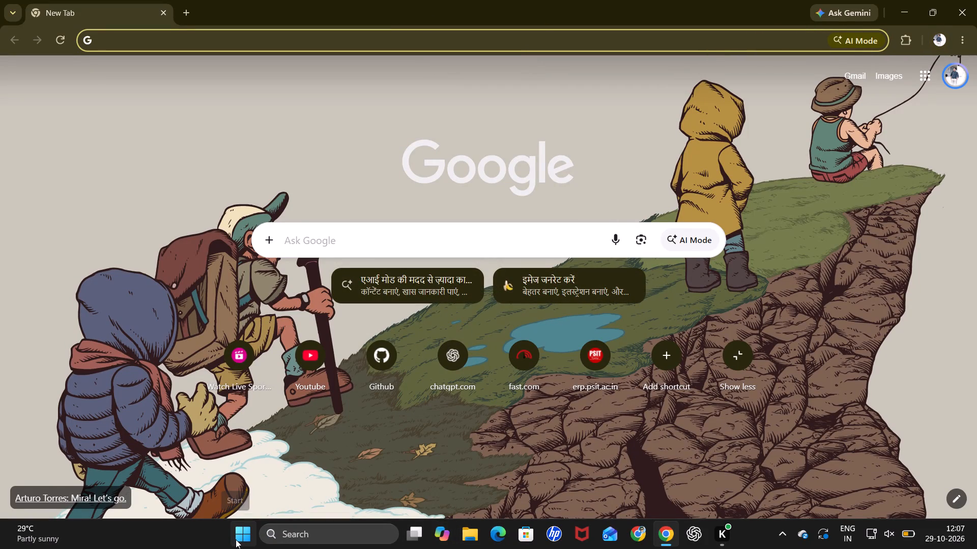
pyautogui.click(236, 539)
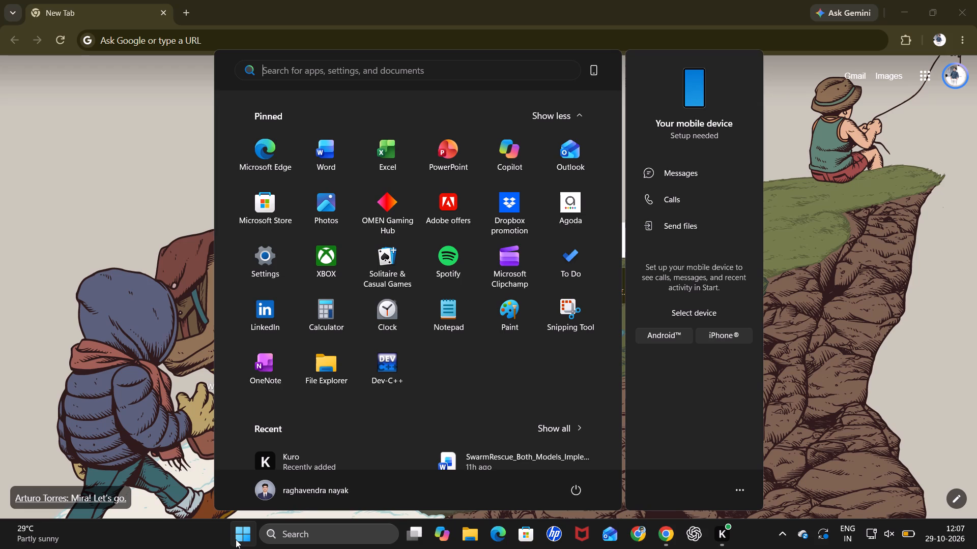
pyautogui.doubleClick(318, 177)
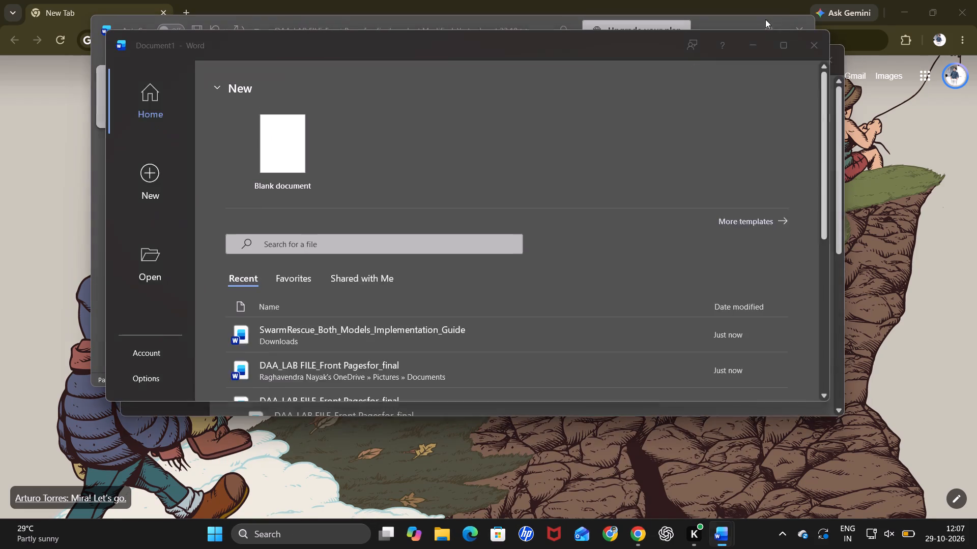
pyautogui.click(828, 54)
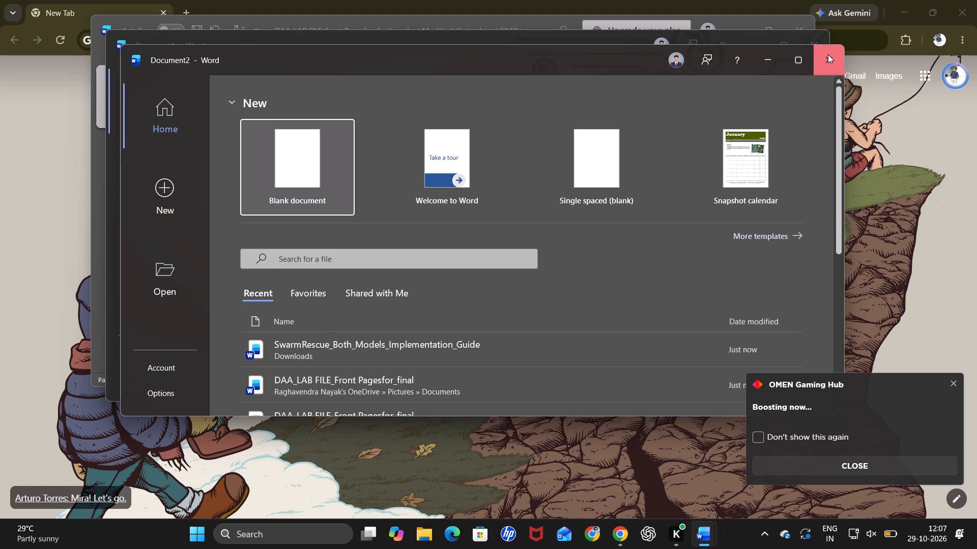
# Open the document Third Year Mini Project Report 26-27 from the recent documents and maximize its window.
pyautogui.scroll(-1, 410, 315)
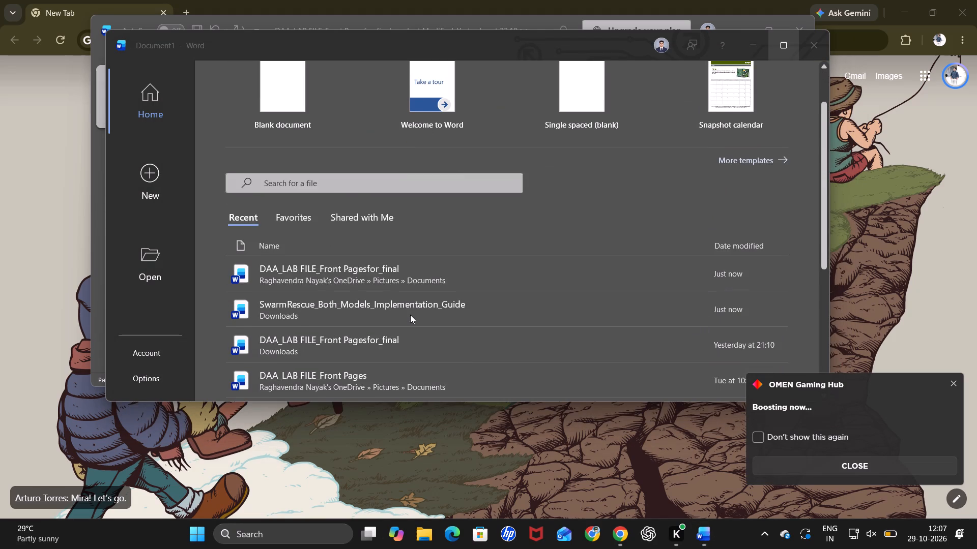
pyautogui.scroll(-3, 410, 315)
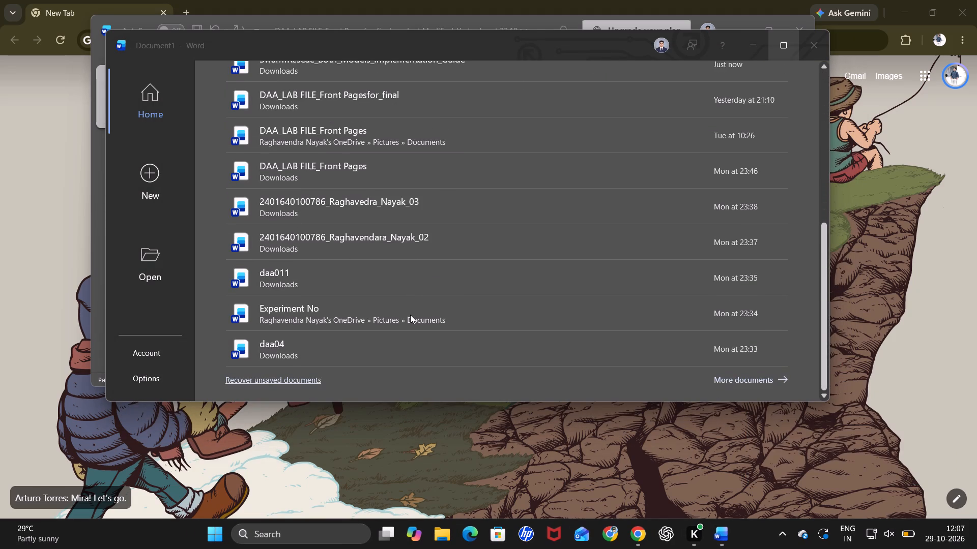
pyautogui.doubleClick(742, 374)
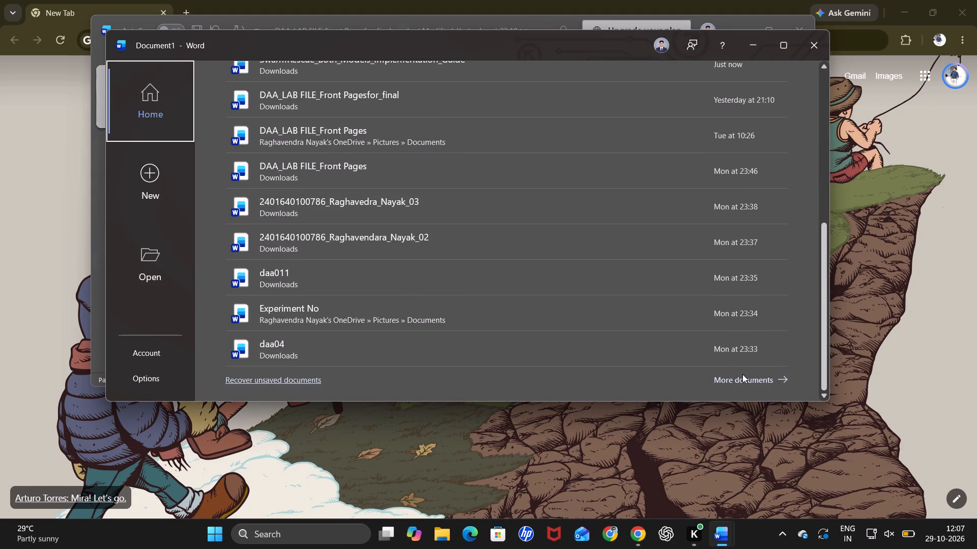
pyautogui.click(751, 379)
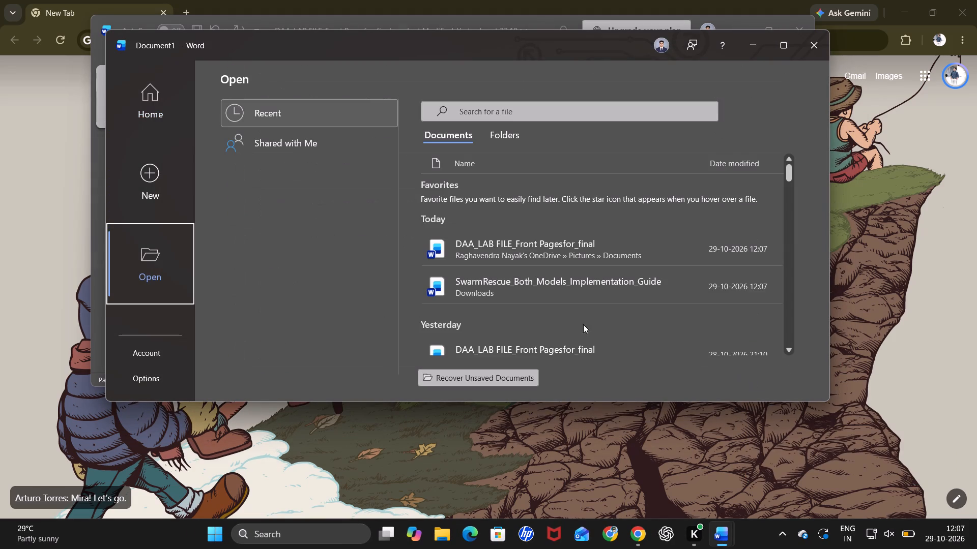
pyautogui.scroll(-3, 535, 301)
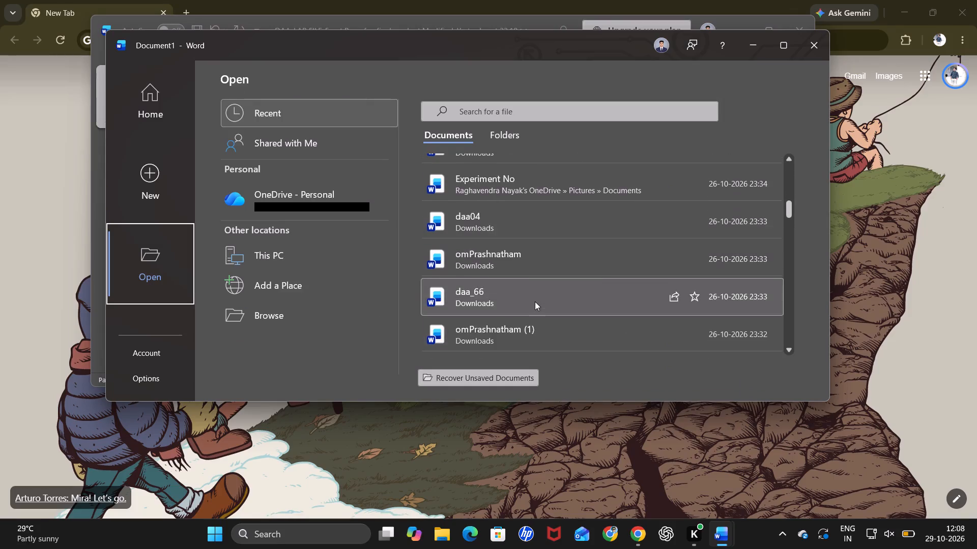
pyautogui.scroll(-2, 535, 301)
pyautogui.scroll(7, 535, 301)
pyautogui.scroll(-1, 535, 301)
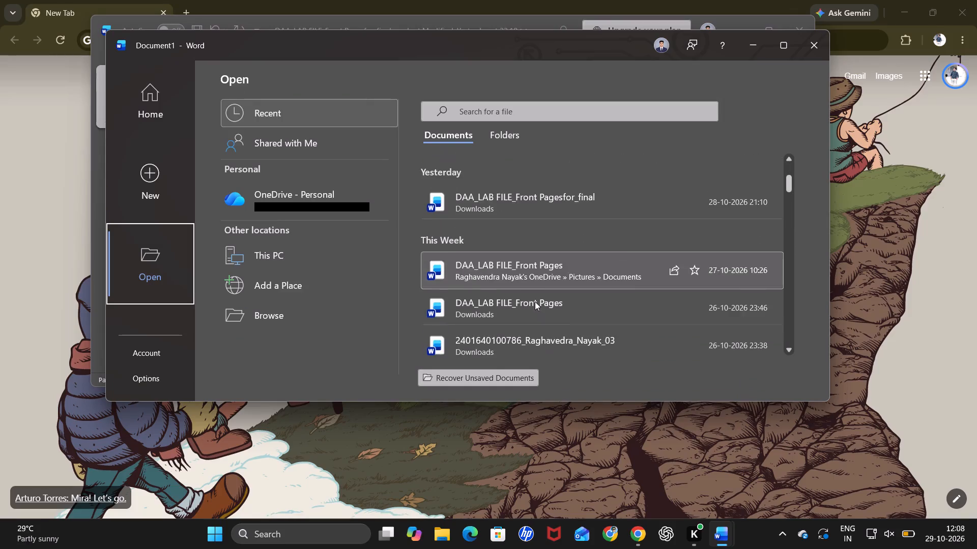
pyautogui.scroll(-3, 535, 301)
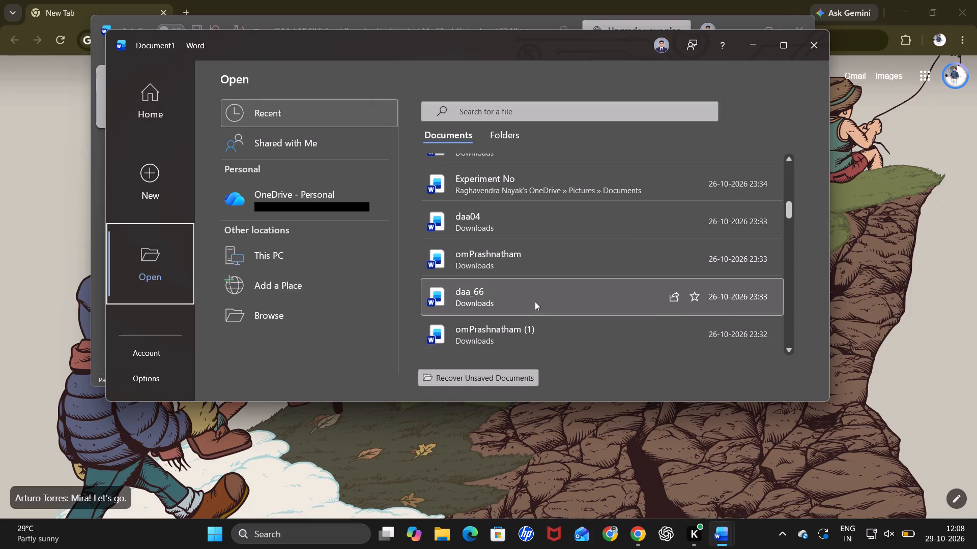
pyautogui.scroll(-1, 535, 301)
pyautogui.tripleClick(535, 301)
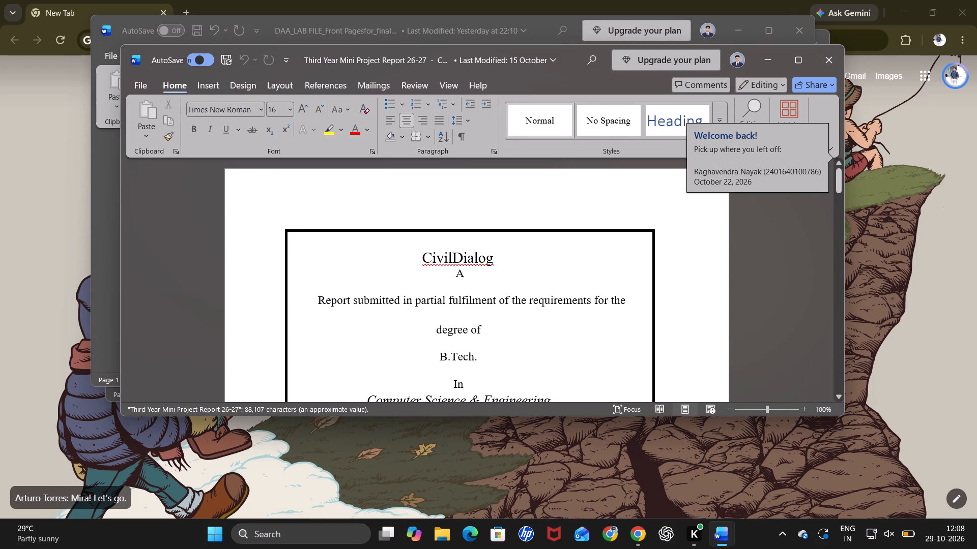
pyautogui.click(797, 56)
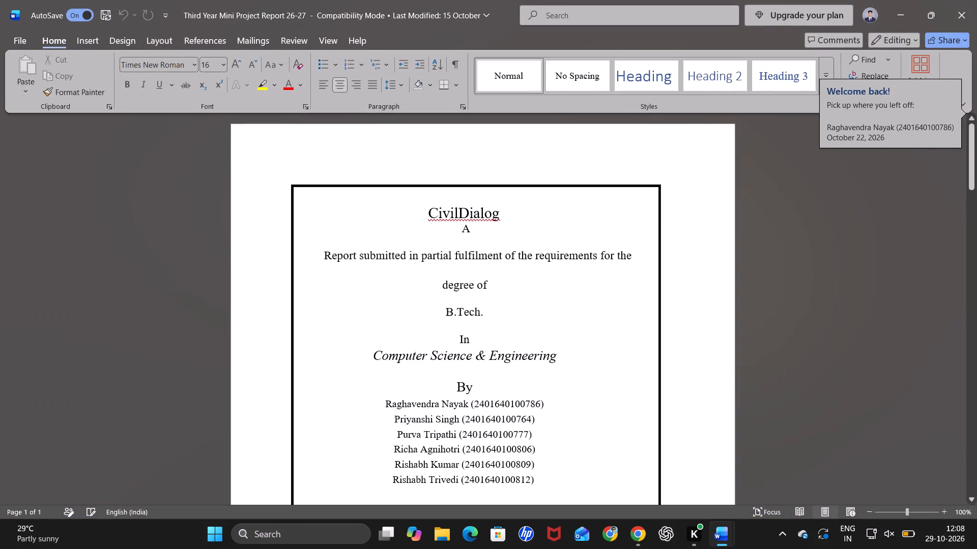
# Review the report's front matter, from the title page and certificate through the table of contents and list of tables.
pyautogui.scroll(-17, 475, 343)
pyautogui.scroll(1, 475, 343)
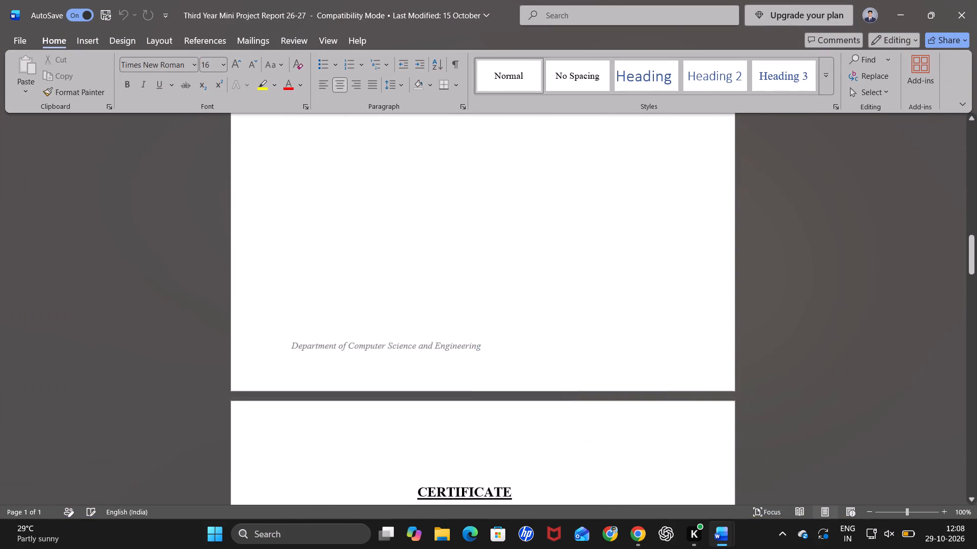
pyautogui.scroll(2, 475, 343)
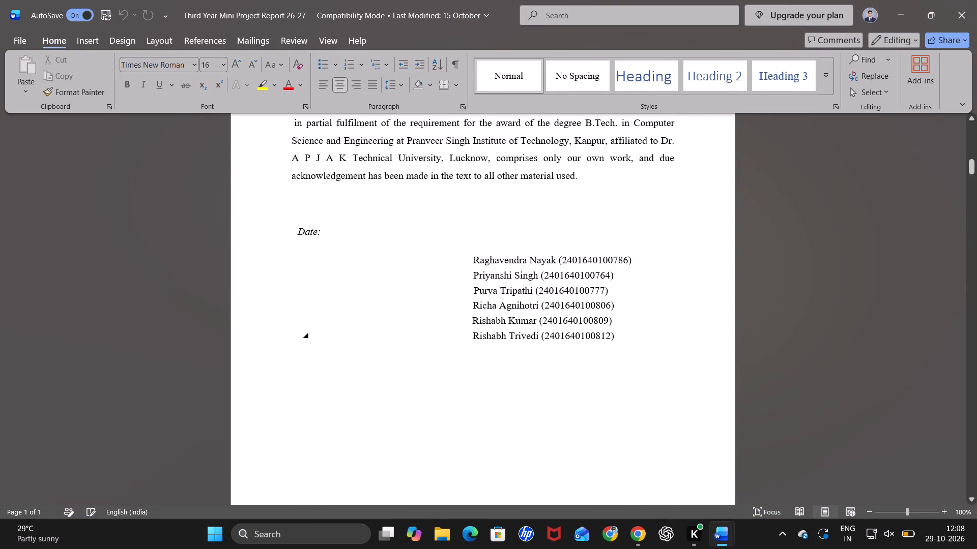
pyautogui.scroll(6, 475, 343)
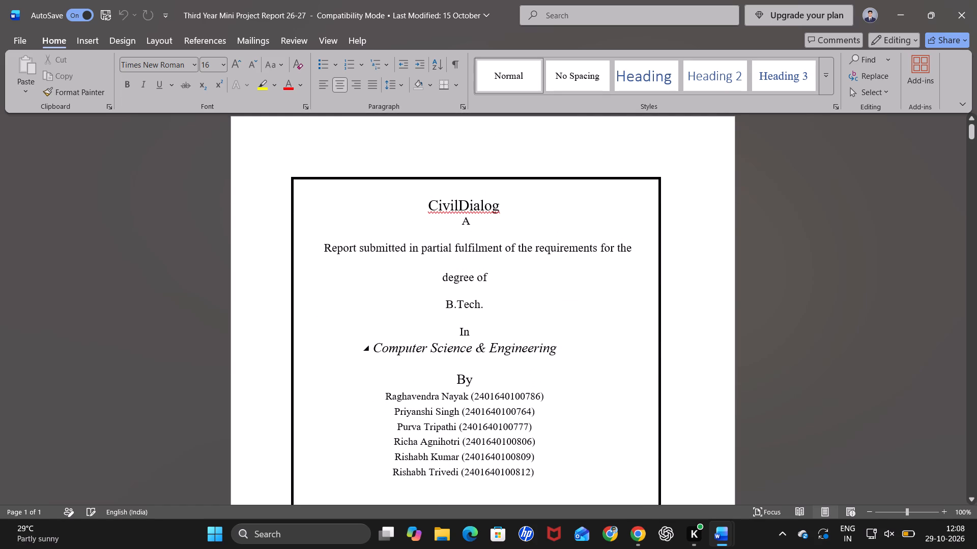
pyautogui.scroll(-14, 475, 343)
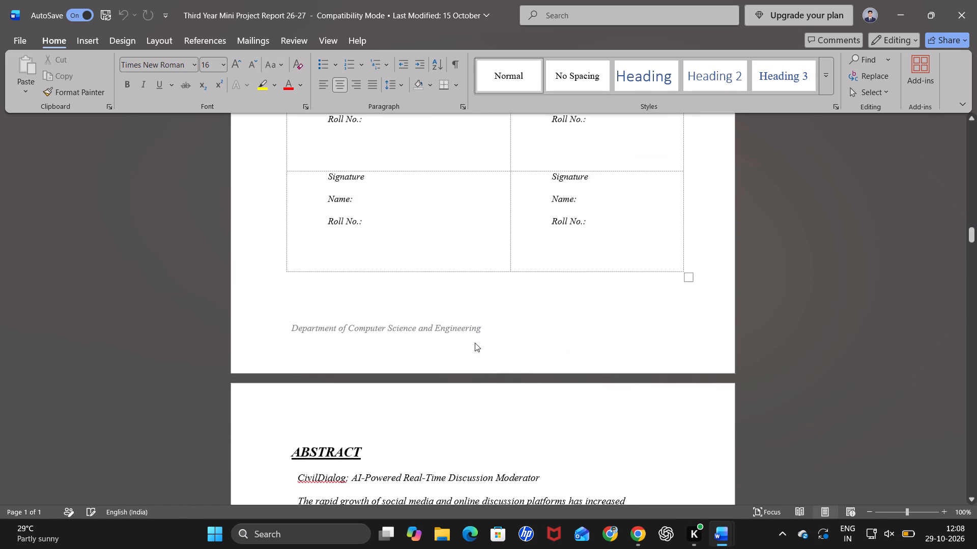
pyautogui.scroll(-4, 475, 343)
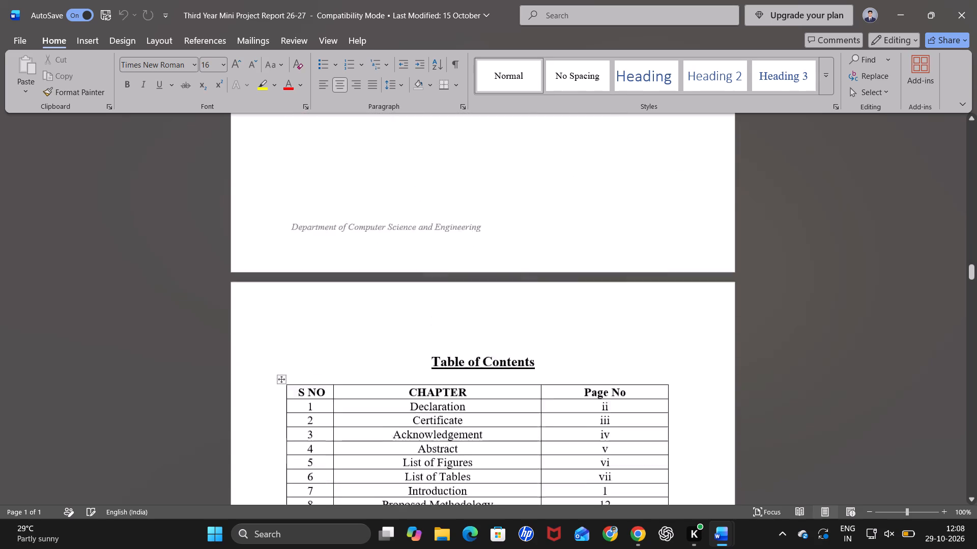
pyautogui.scroll(-8, 475, 343)
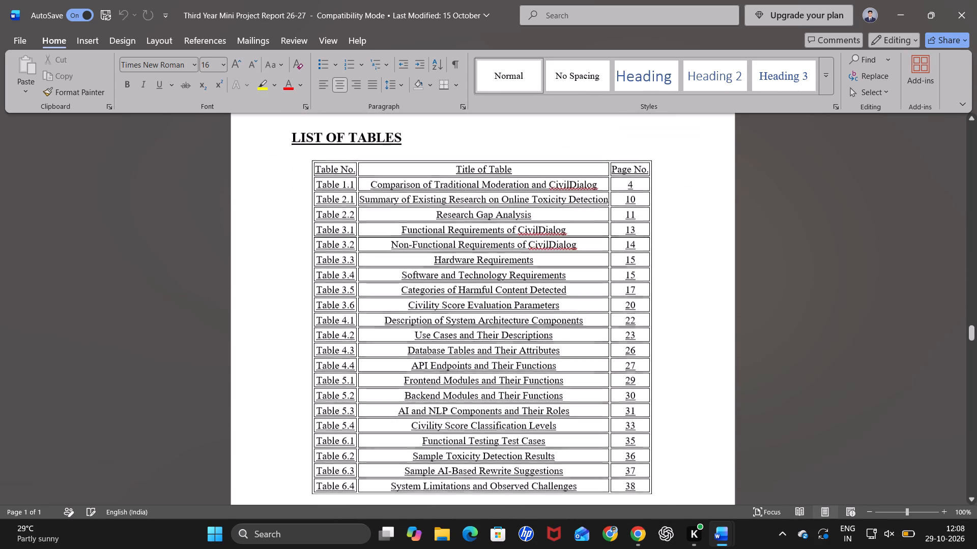
pyautogui.scroll(-4, 475, 343)
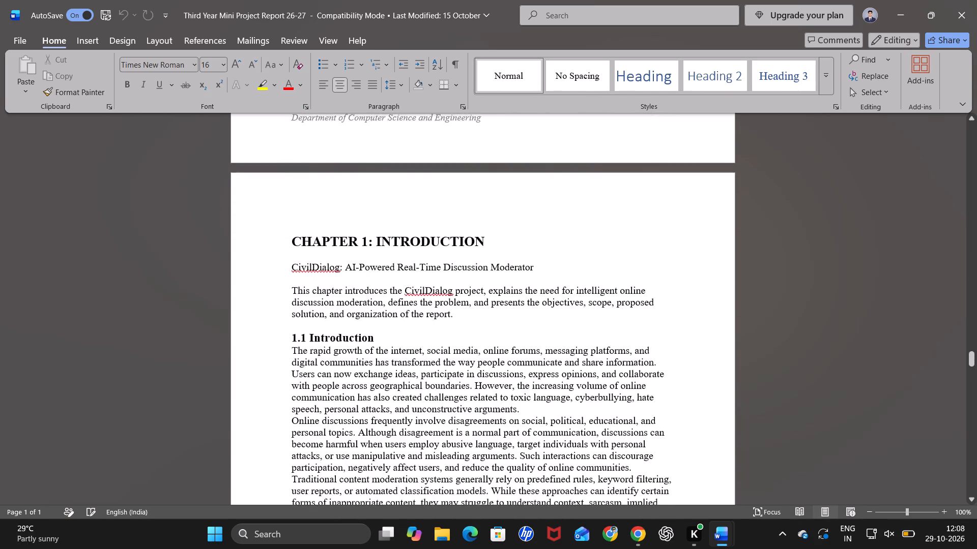
# Review the text and table formatting of Chapter 1: Introduction up to the opening of Chapter 2.
pyautogui.scroll(-6, 475, 343)
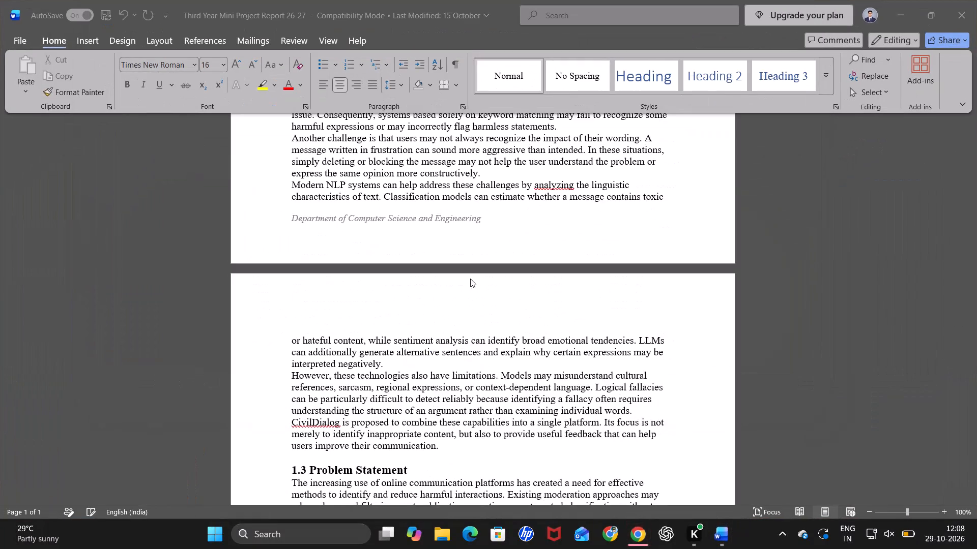
pyautogui.scroll(-9, 469, 274)
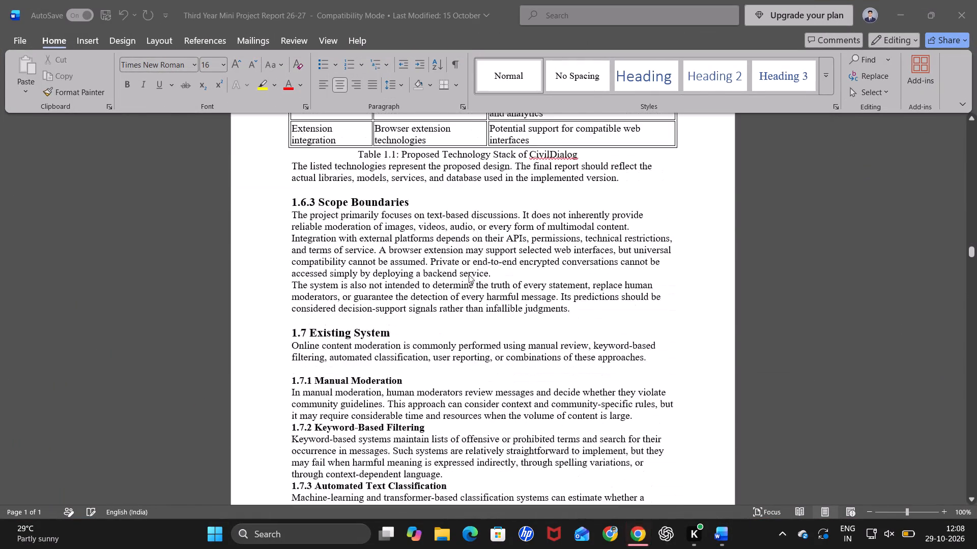
pyautogui.scroll(-6, 469, 274)
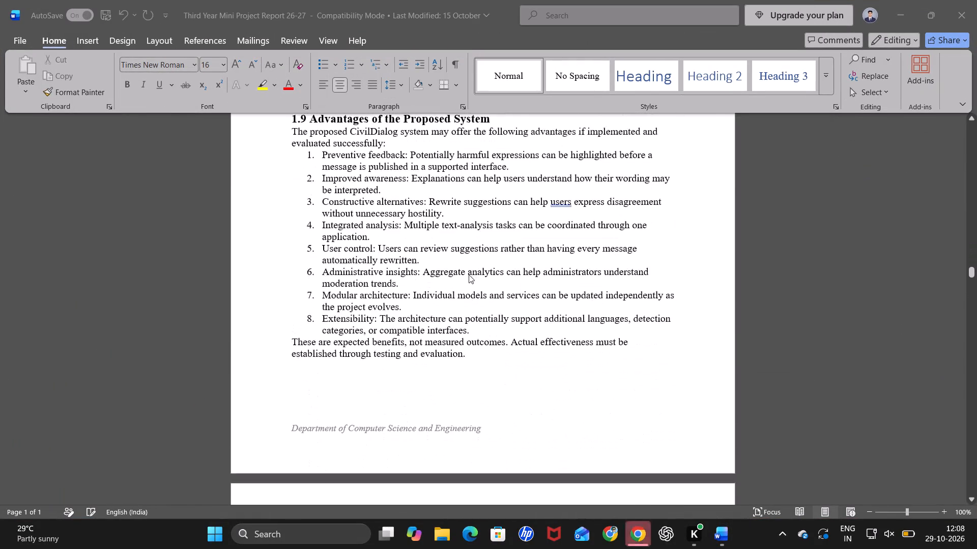
pyautogui.scroll(-9, 469, 274)
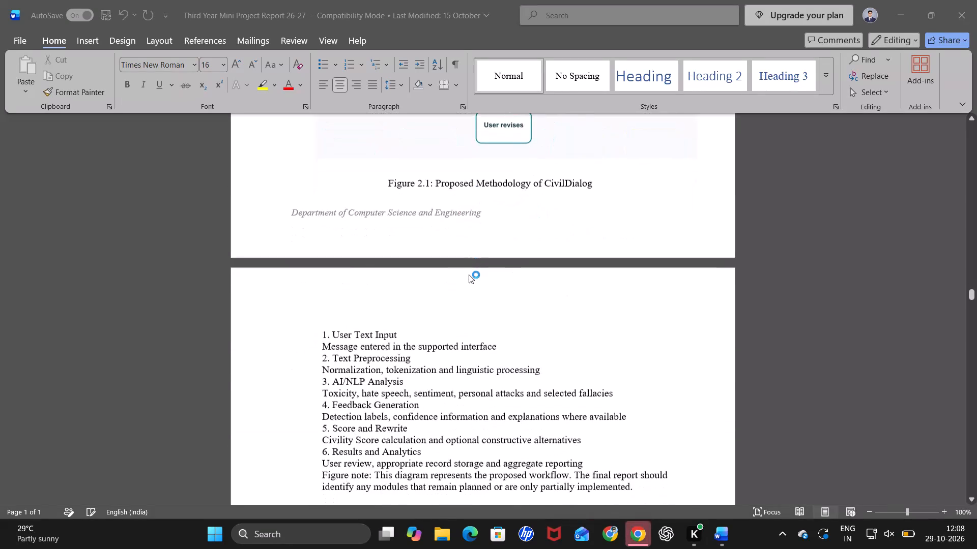
pyautogui.scroll(6, 469, 274)
pyautogui.scroll(-3, 469, 274)
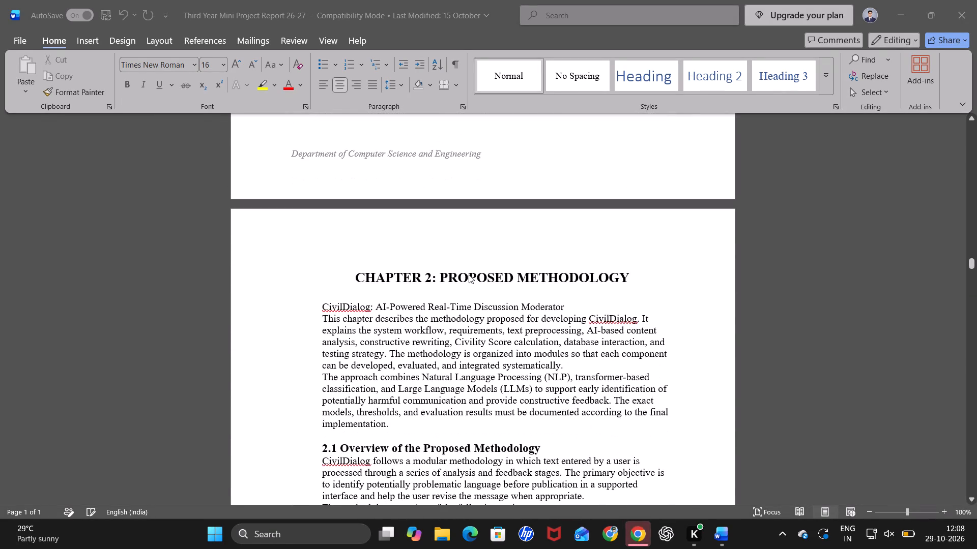
# Examine the Proposed Methodology chapter and the results sections through 3.5 Sentiment Analysis Results, checking how the tables are formatted.
pyautogui.scroll(-12, 469, 274)
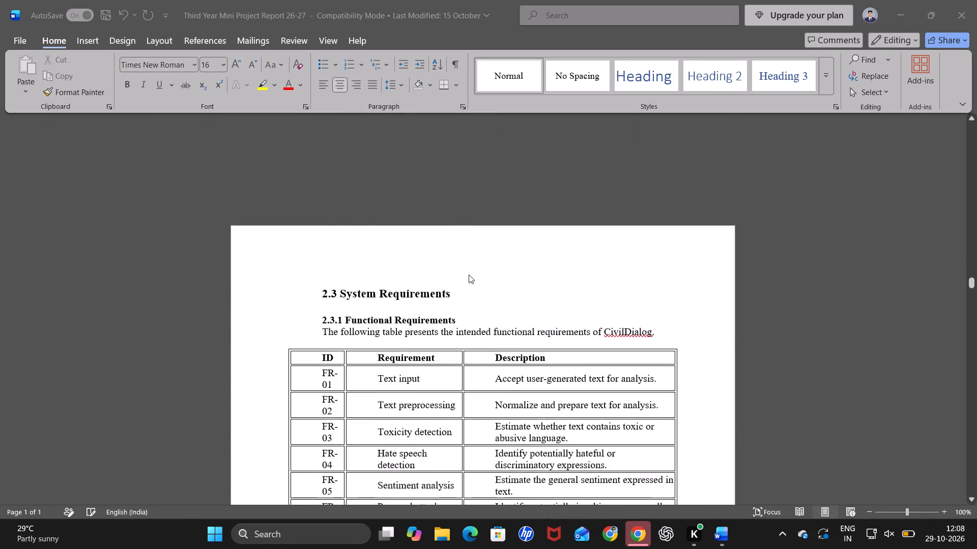
pyautogui.scroll(-10, 469, 274)
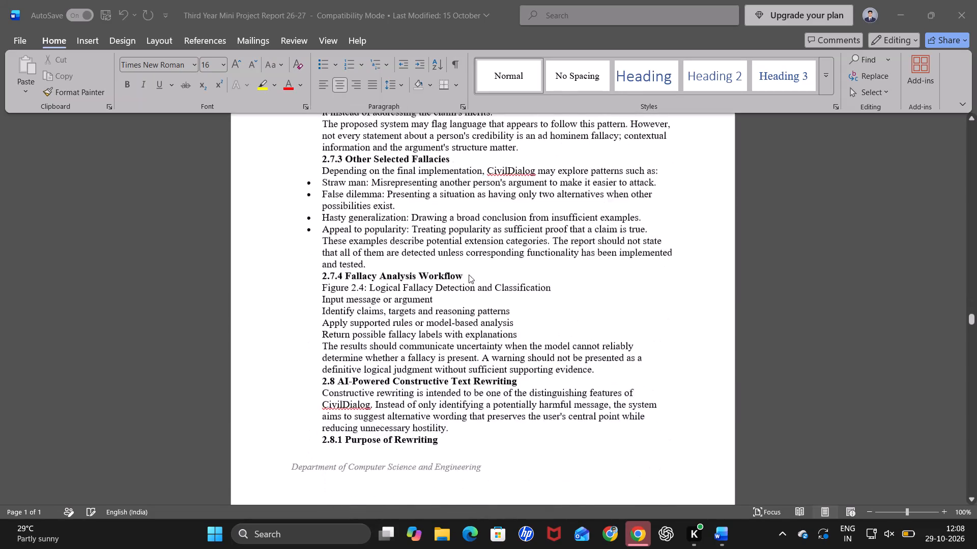
pyautogui.scroll(-4, 469, 274)
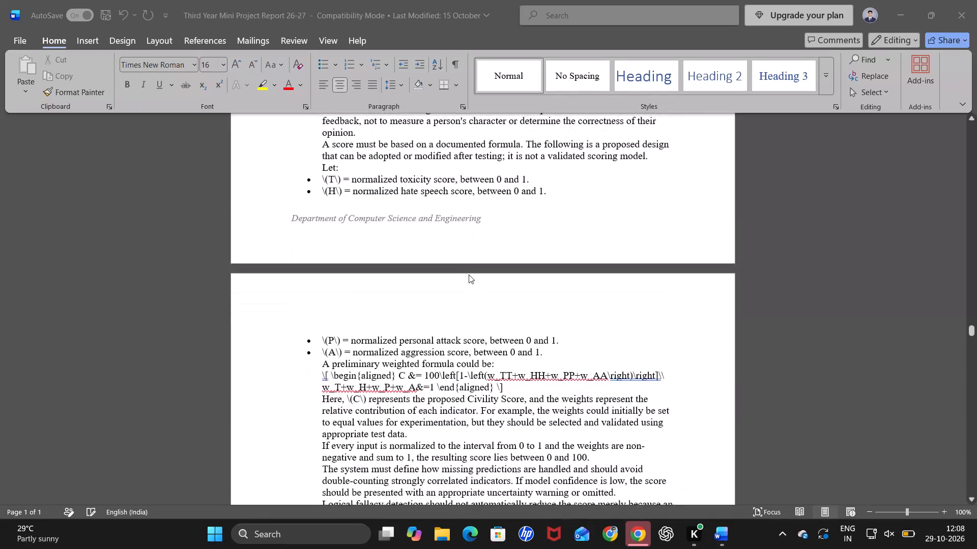
pyautogui.scroll(-10, 469, 274)
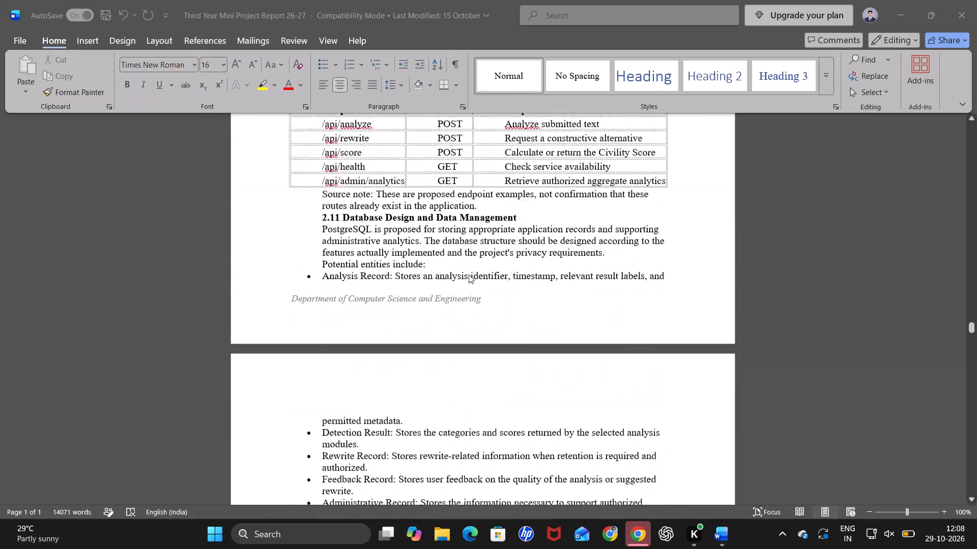
pyautogui.scroll(-8, 469, 274)
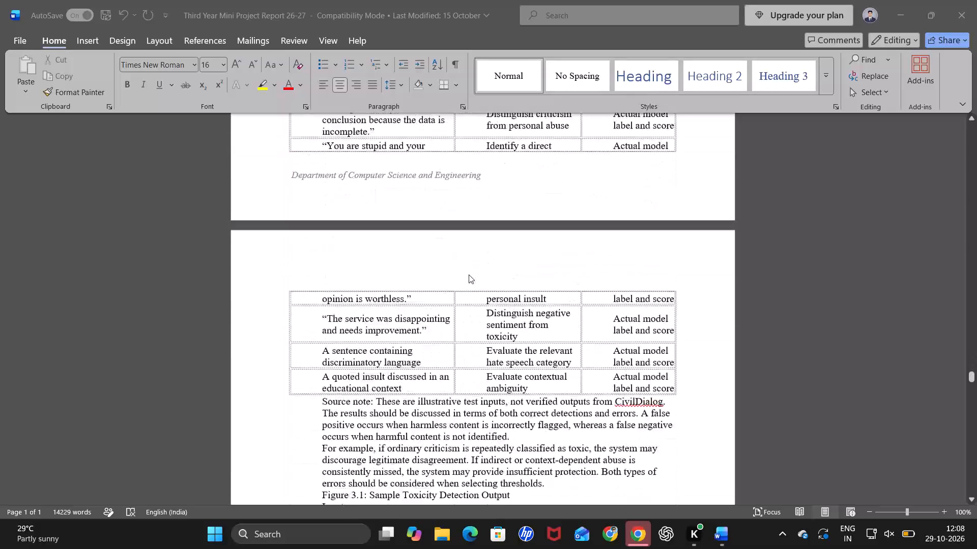
pyautogui.scroll(-2, 469, 274)
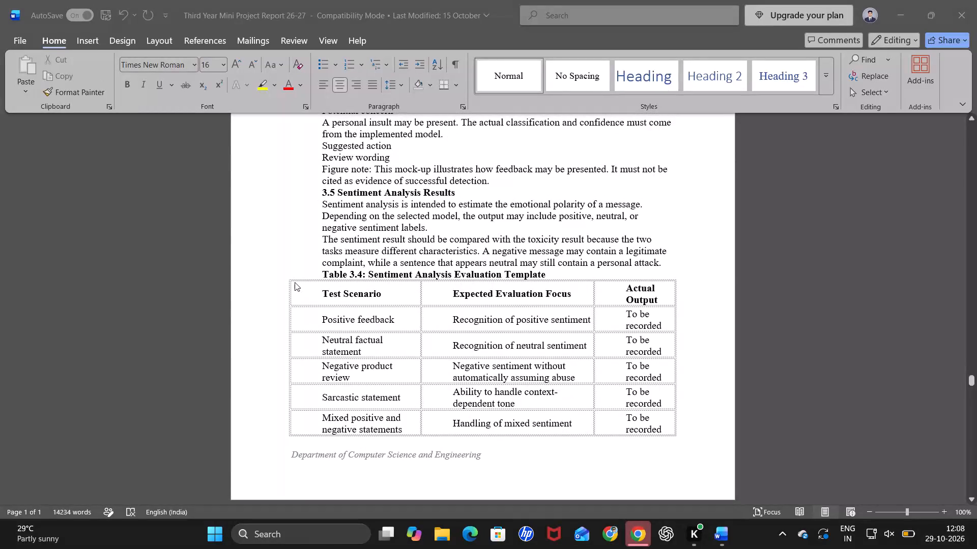
# Apply all borders to the whole of Table 3.4: Sentiment Analysis Evaluation Template.
pyautogui.click(295, 282)
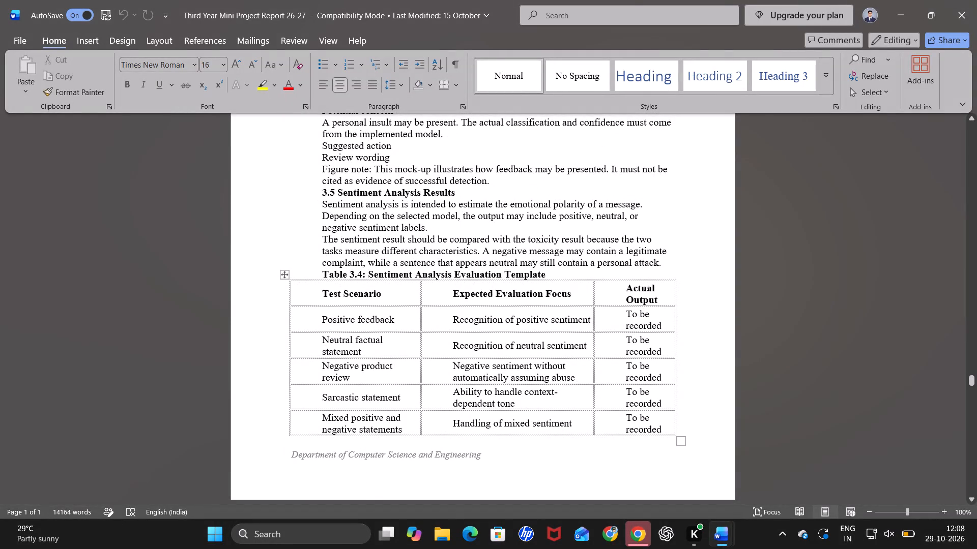
pyautogui.click(280, 276)
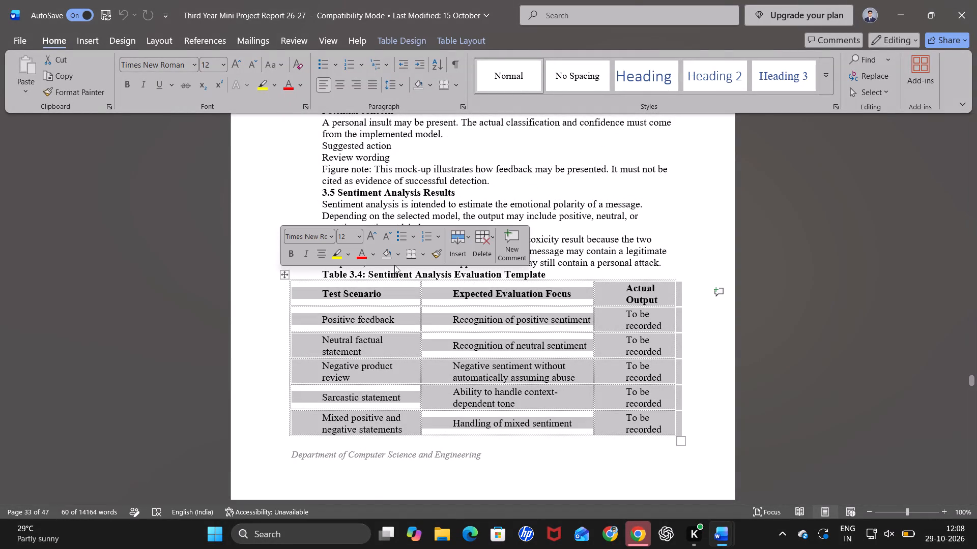
pyautogui.click(421, 253)
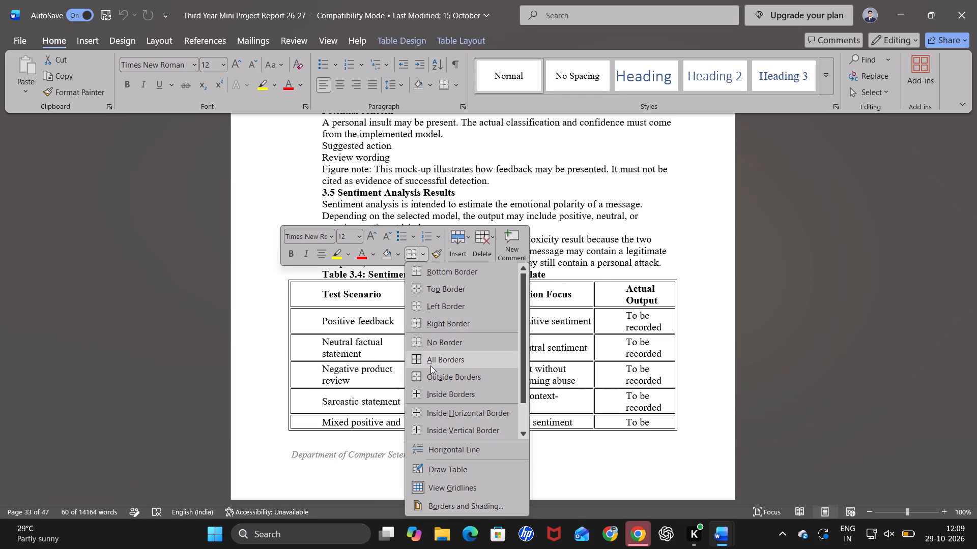
pyautogui.click(430, 365)
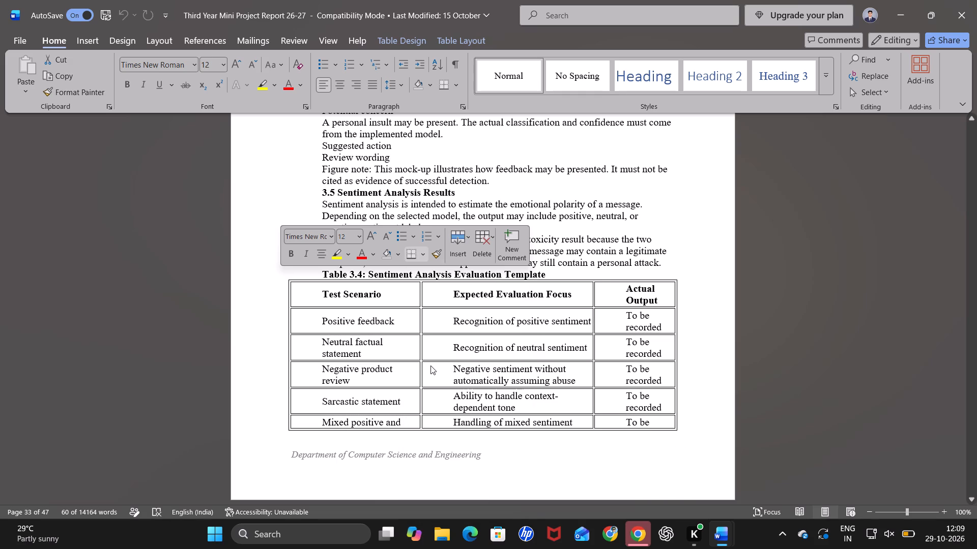
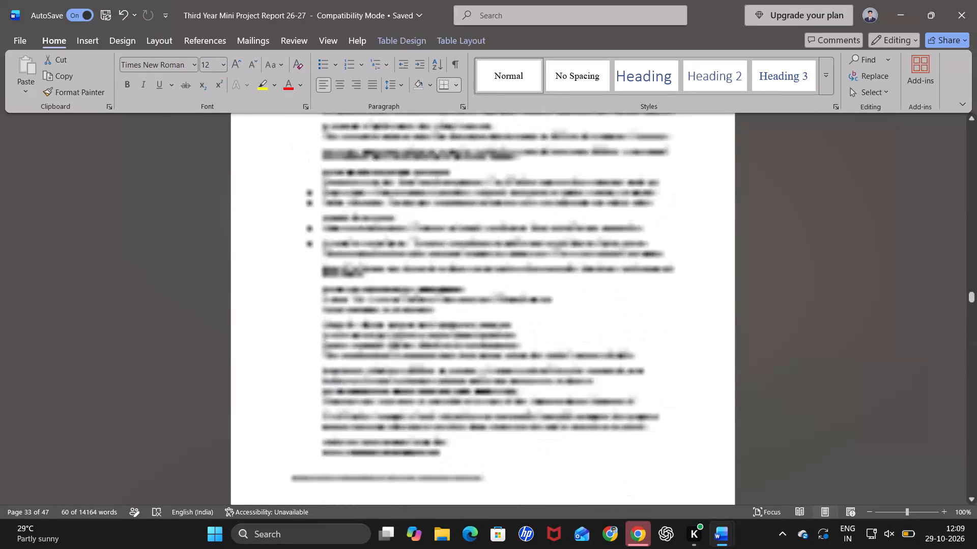
# Examine the report's front matter from the Declaration page through the acknowledgement and its signature table.
pyautogui.scroll(13, 599, 419)
pyautogui.scroll(-5, 599, 419)
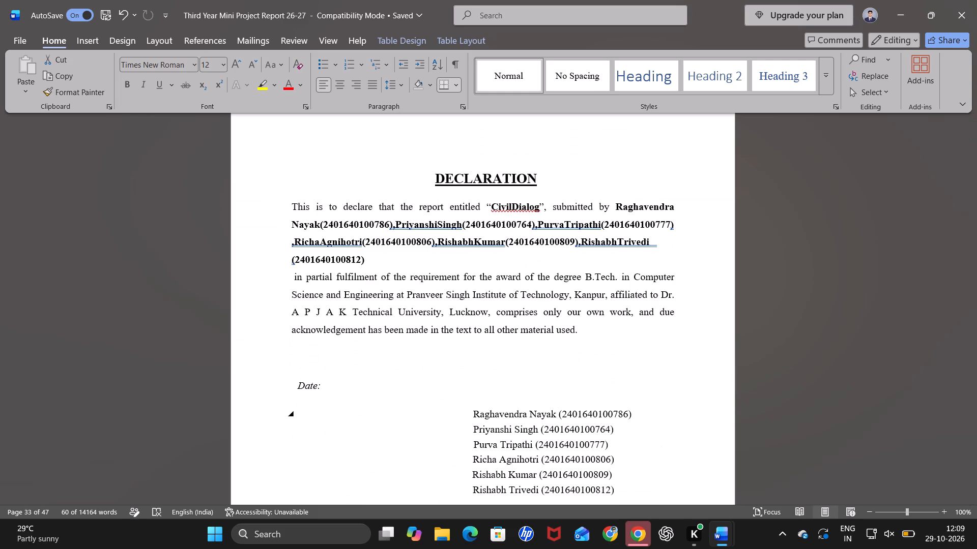
pyautogui.scroll(-1, 599, 419)
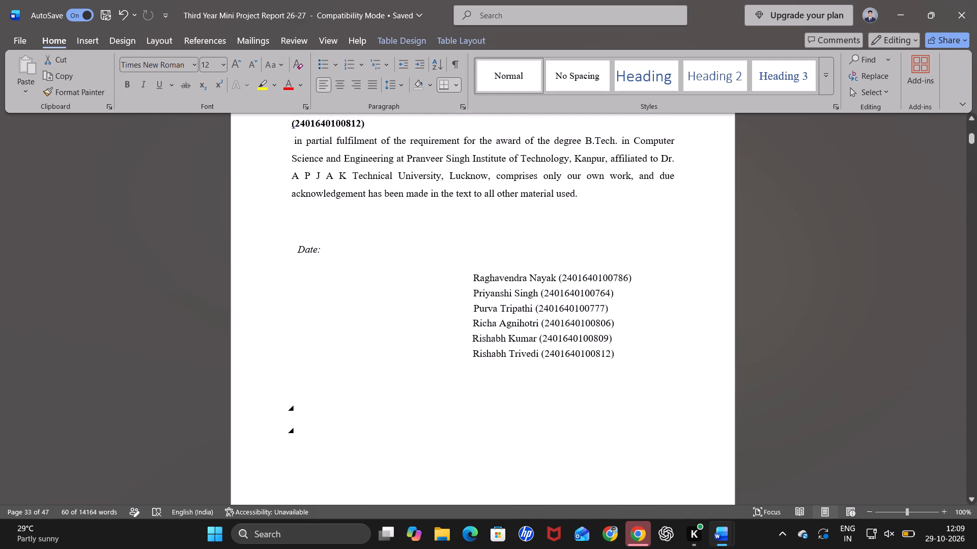
pyautogui.scroll(-3, 599, 419)
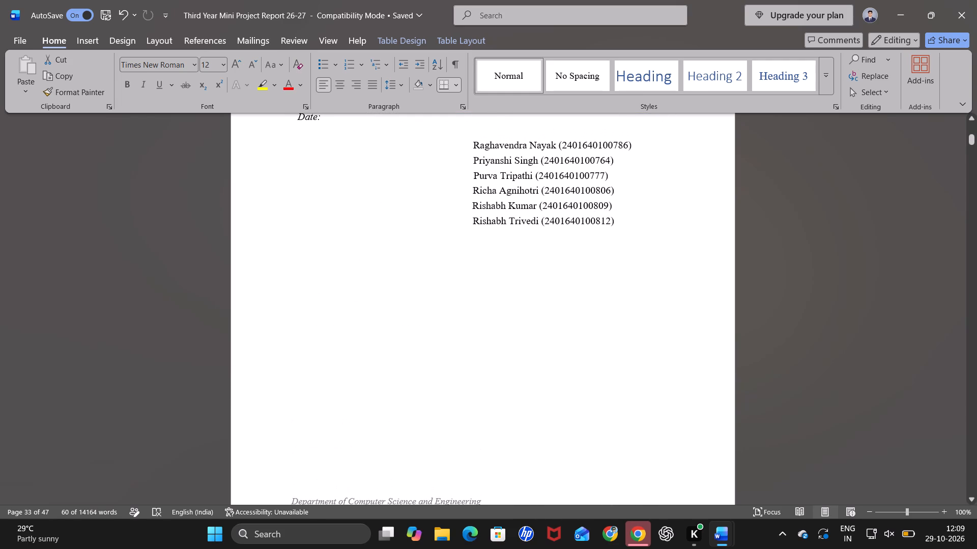
pyautogui.scroll(-4, 599, 419)
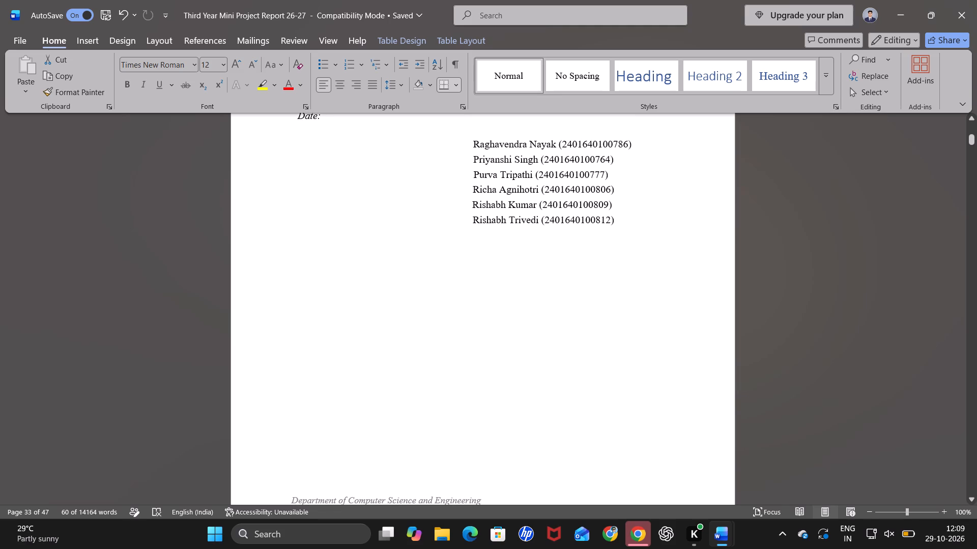
pyautogui.scroll(-6, 599, 419)
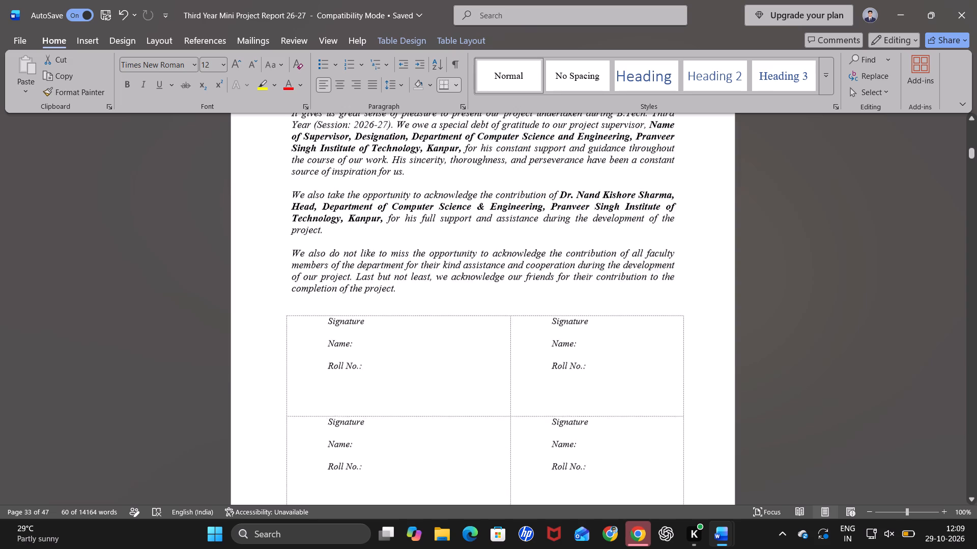
# Examine Chapters 1 and 2 up to Table 2.8: Proposed Testing Categories, checking which tables lack borders.
pyautogui.scroll(-7, 599, 419)
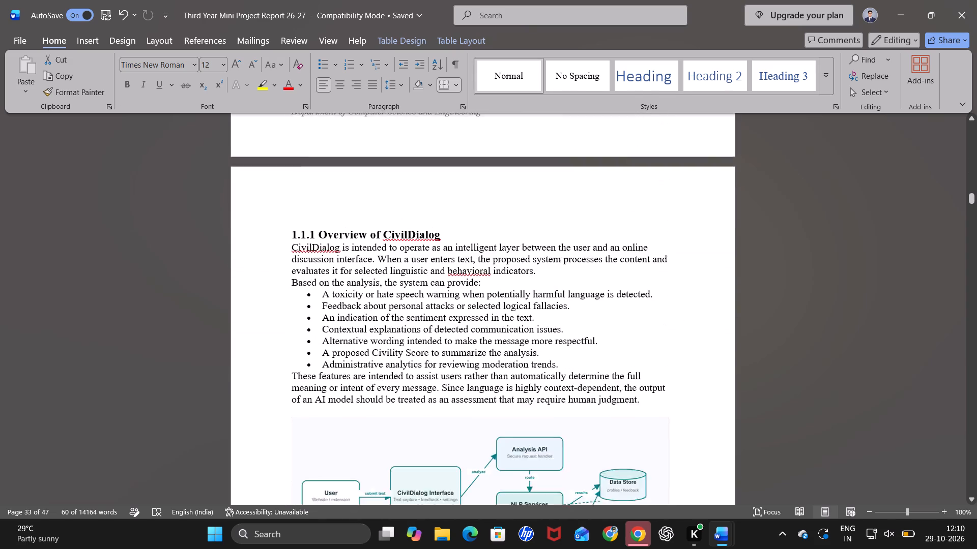
pyautogui.scroll(-3, 599, 419)
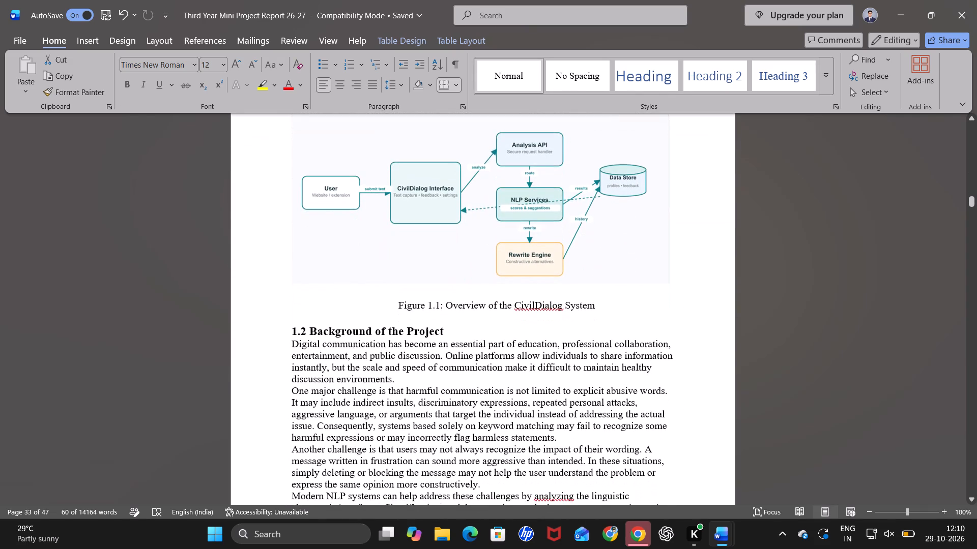
pyautogui.scroll(-9, 599, 419)
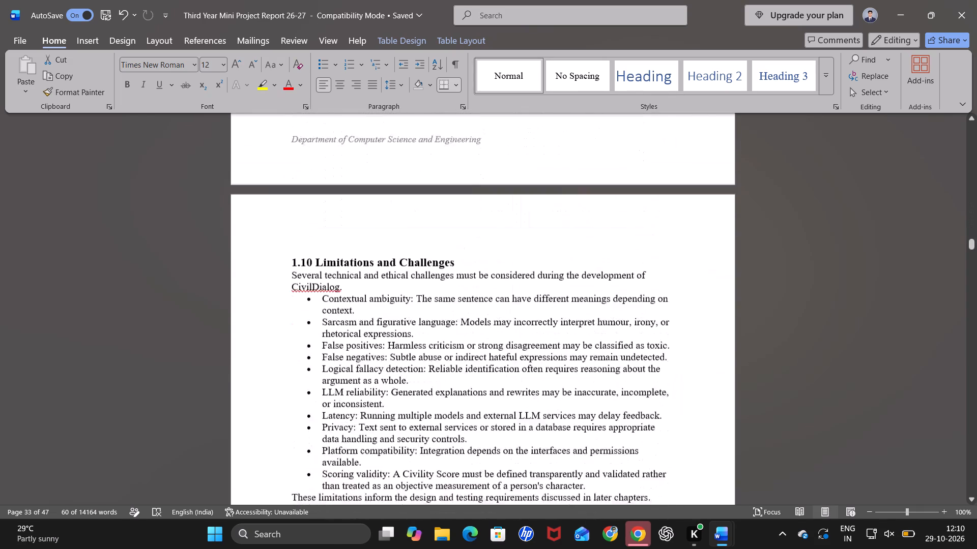
pyautogui.scroll(-10, 599, 419)
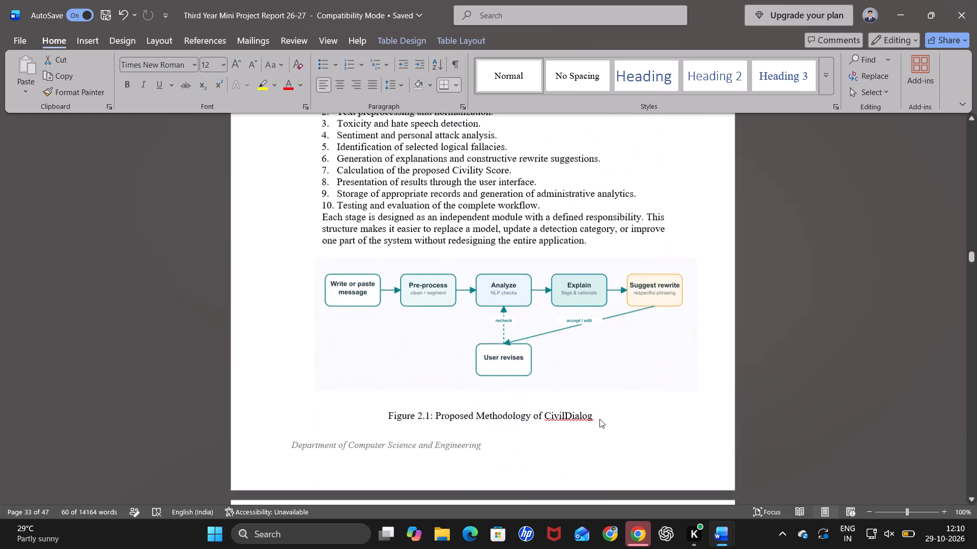
pyautogui.scroll(-8, 599, 419)
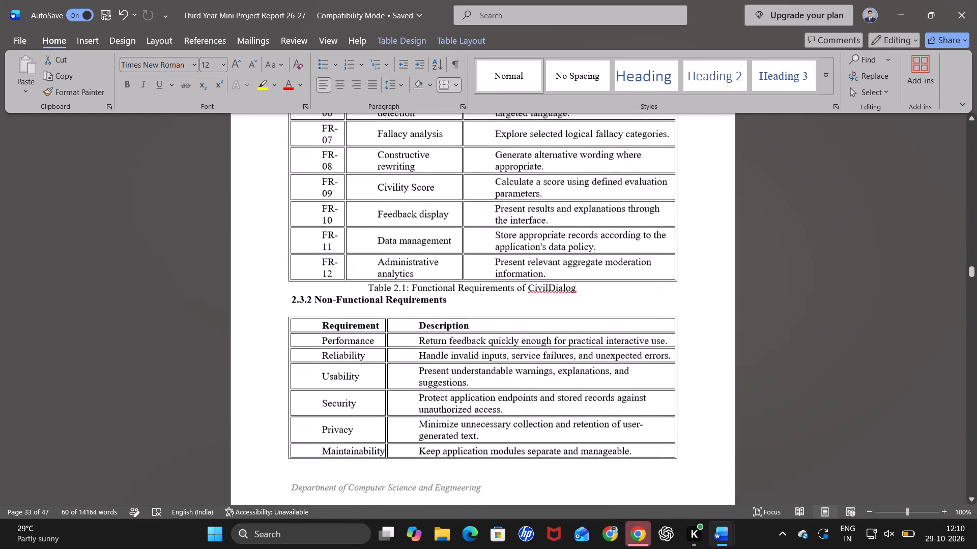
pyautogui.scroll(1, 599, 419)
pyautogui.scroll(-8, 599, 419)
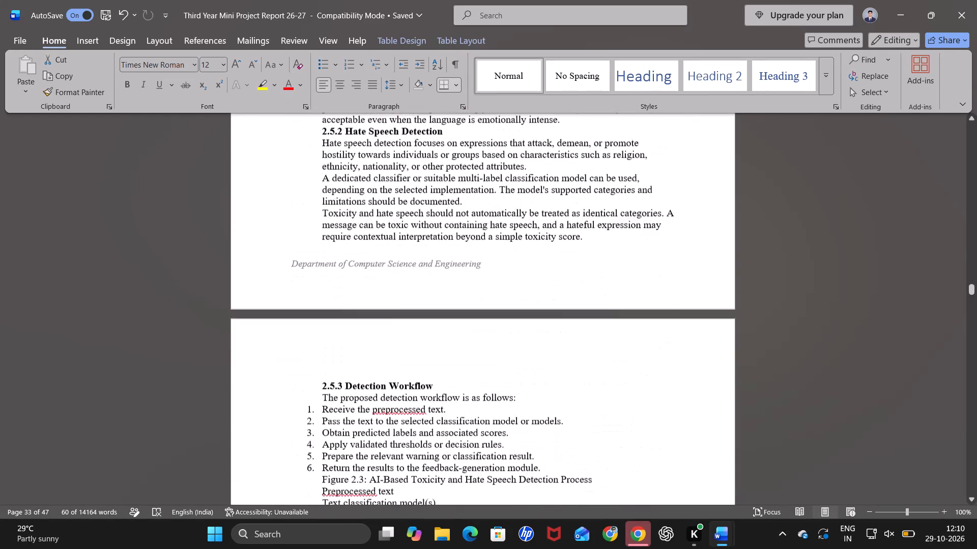
pyautogui.scroll(-10, 599, 419)
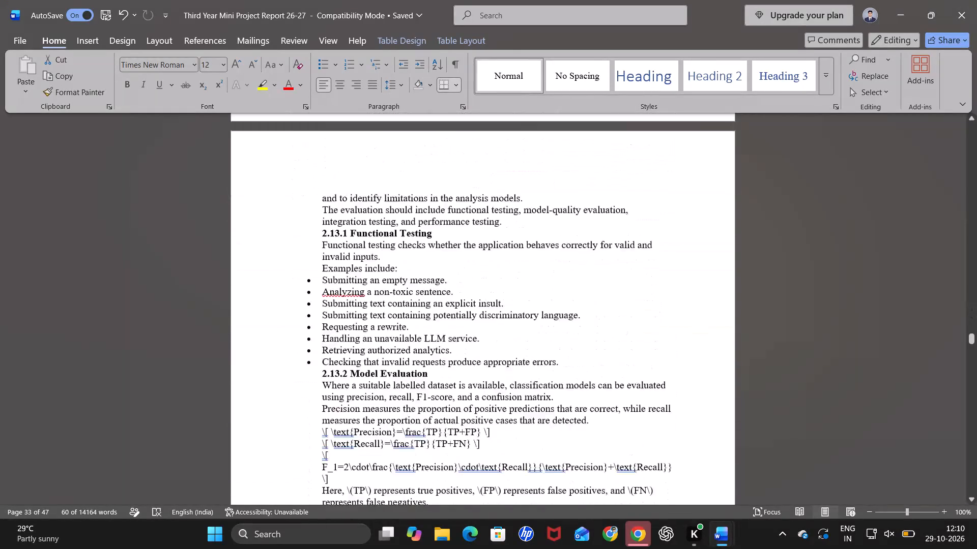
pyautogui.scroll(-5, 599, 419)
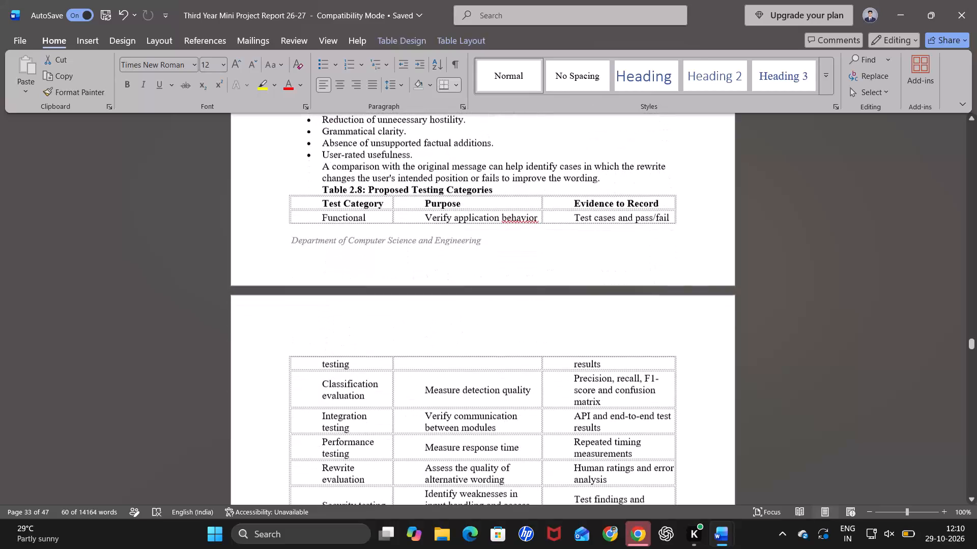
# Insert three line breaks before the Table 2.8: Proposed Testing Categories caption to move caption and table onto the next page.
pyautogui.click(317, 188)
pyautogui.press('Return')
pyautogui.press('Return')
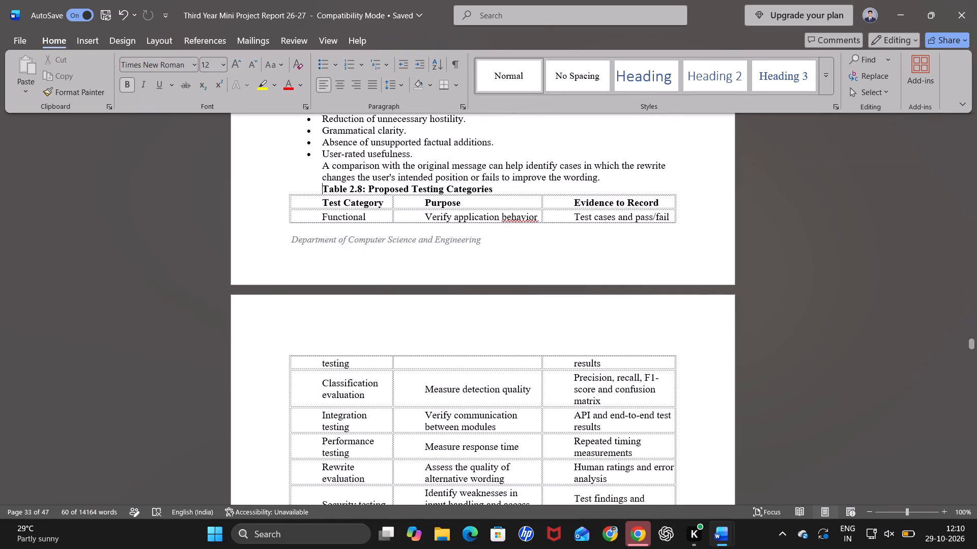
pyautogui.press('Return')
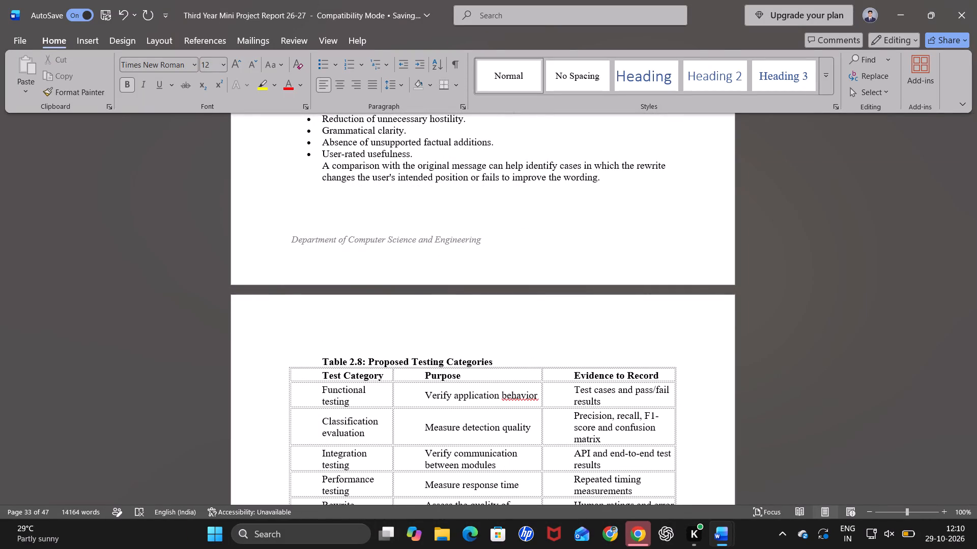
# Apply all borders to the whole of Table 2.8: Proposed Testing Categories.
pyautogui.click(285, 365)
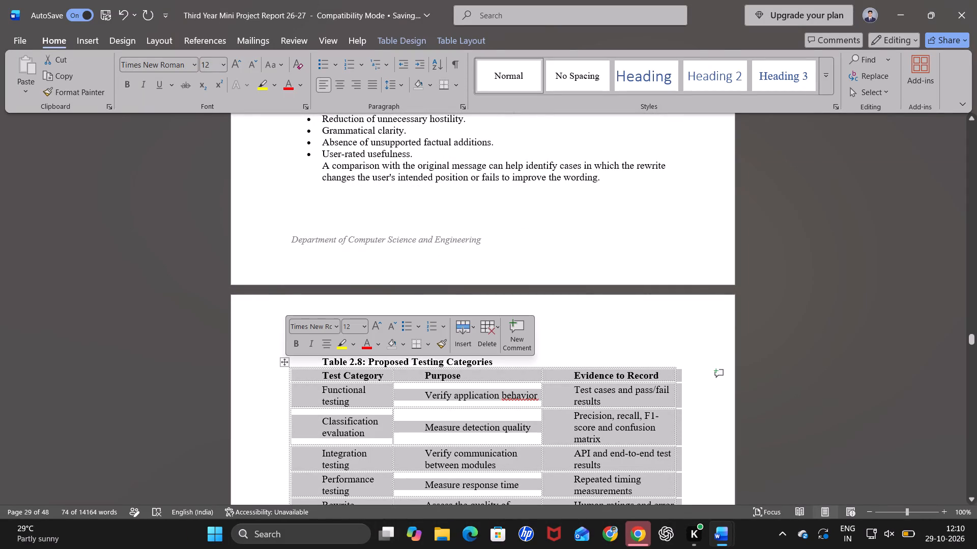
pyautogui.click(429, 348)
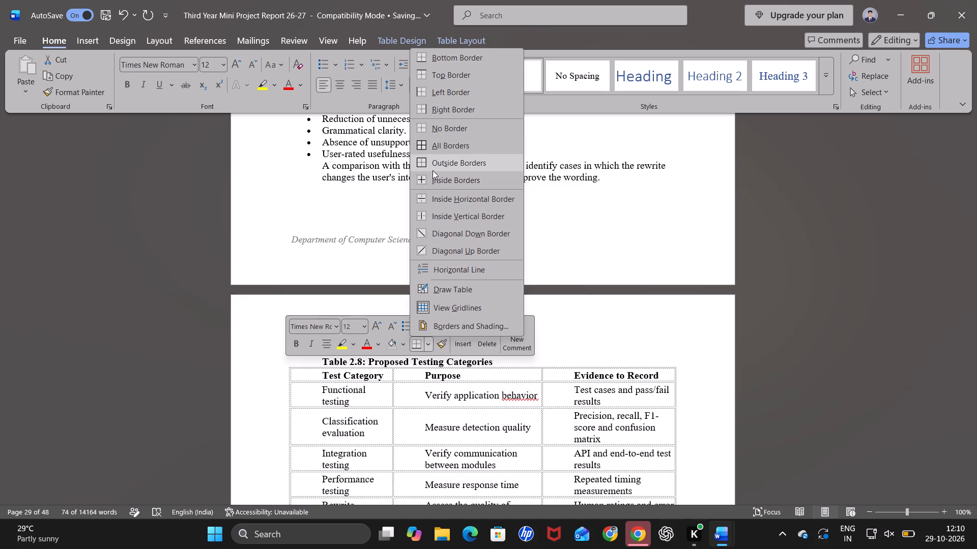
pyautogui.click(425, 152)
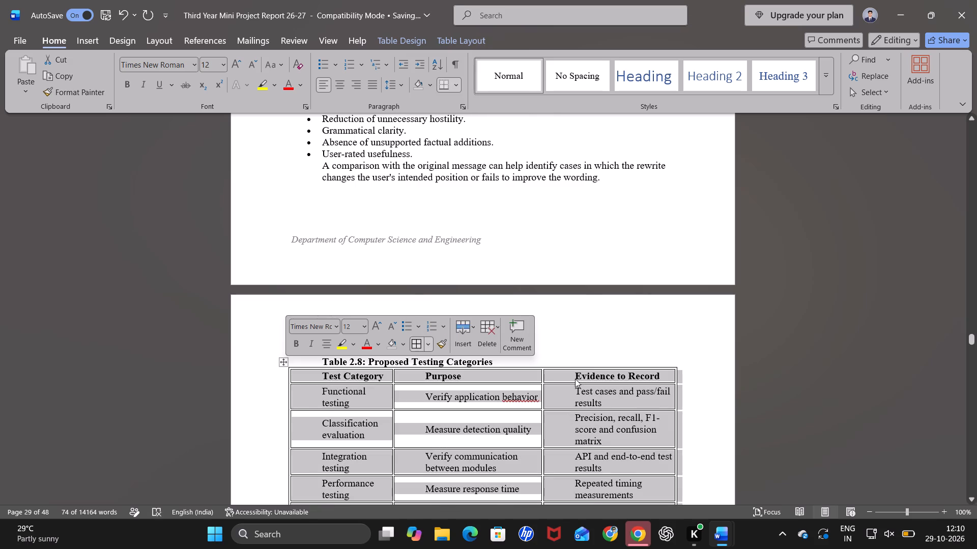
pyautogui.click(582, 350)
# Apply all borders to the whole of Table 3.1: Proposed Testing Environment in section 3.2.
pyautogui.scroll(-8, 582, 350)
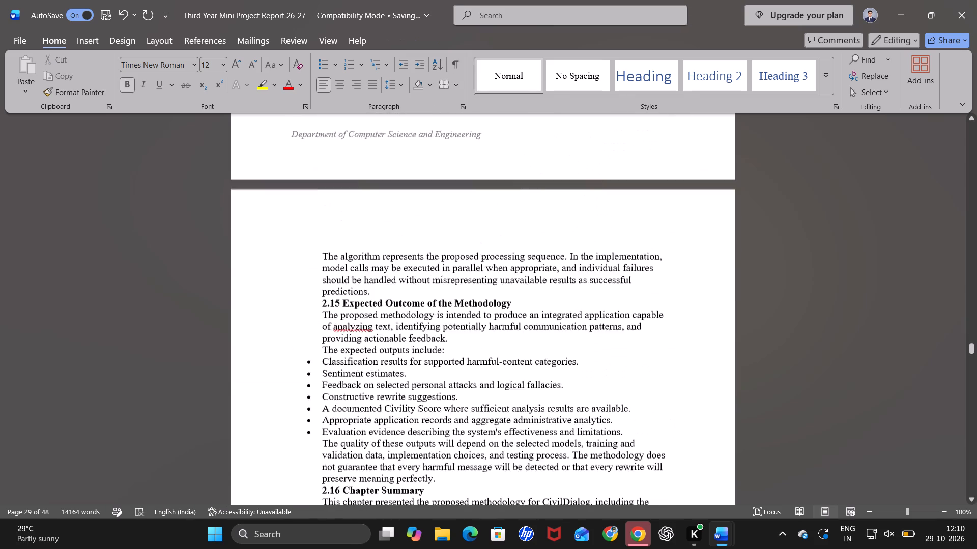
pyautogui.scroll(-6, 582, 350)
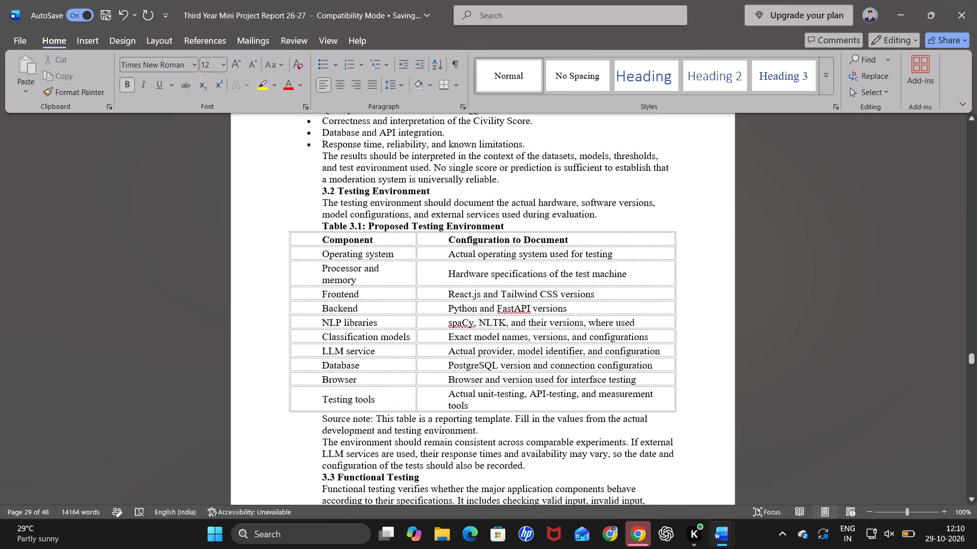
pyautogui.click(282, 226)
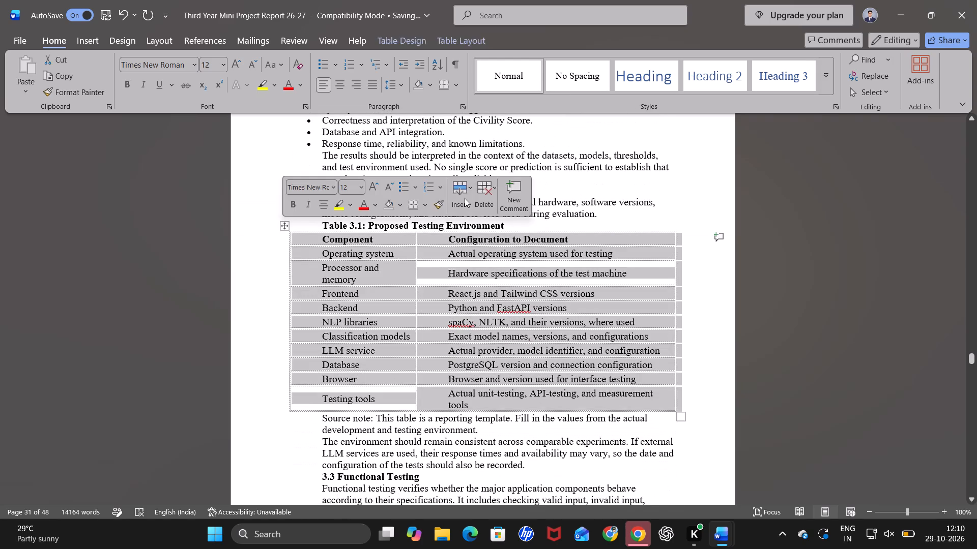
pyautogui.click(425, 202)
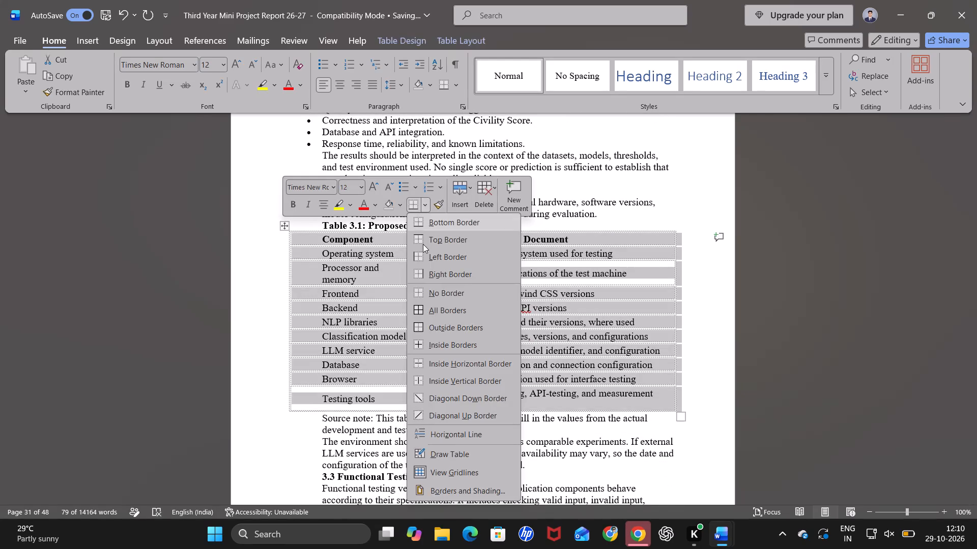
pyautogui.click(426, 303)
# Apply all borders to the whole of Table 3.2: Functional Testing Test Cases in section 3.3.
pyautogui.scroll(-1, 537, 380)
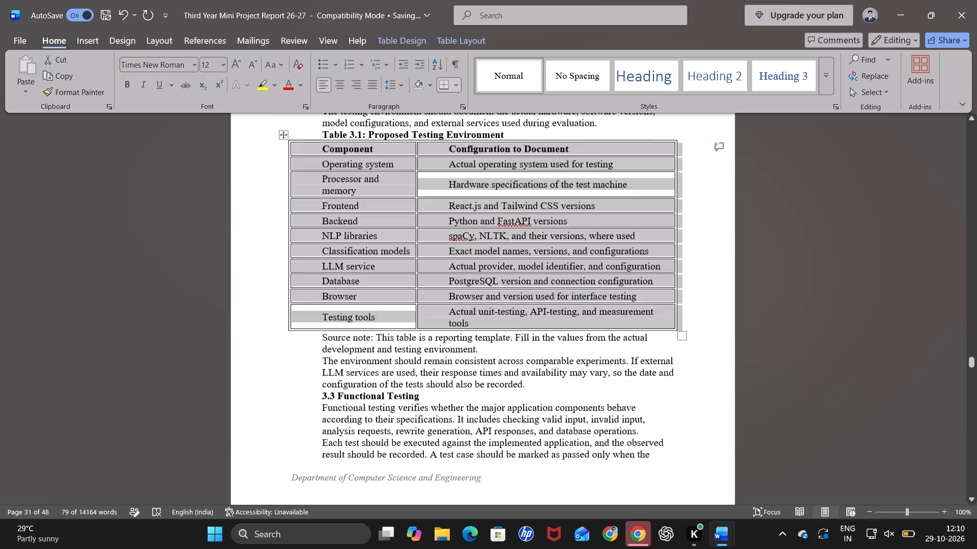
pyautogui.scroll(-1, 537, 380)
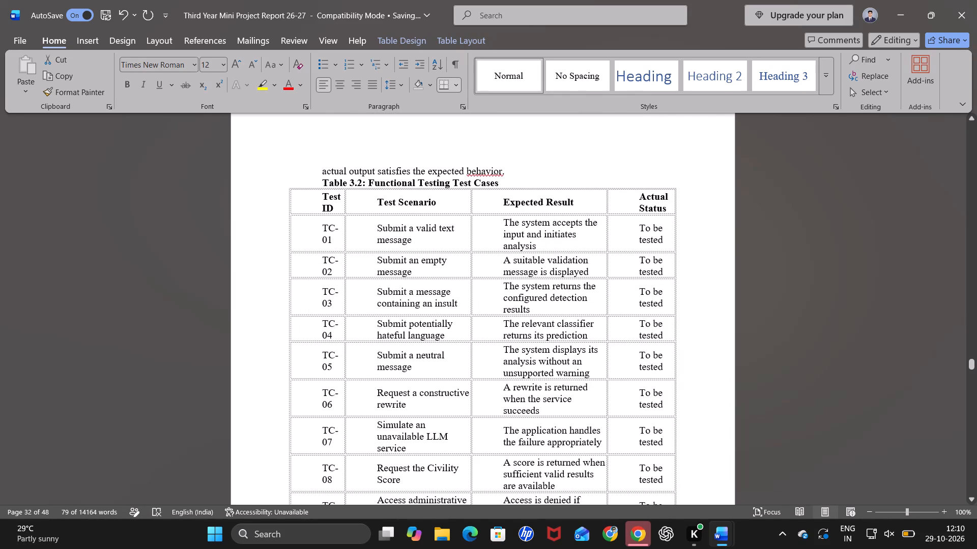
pyautogui.click(296, 196)
pyautogui.click(281, 185)
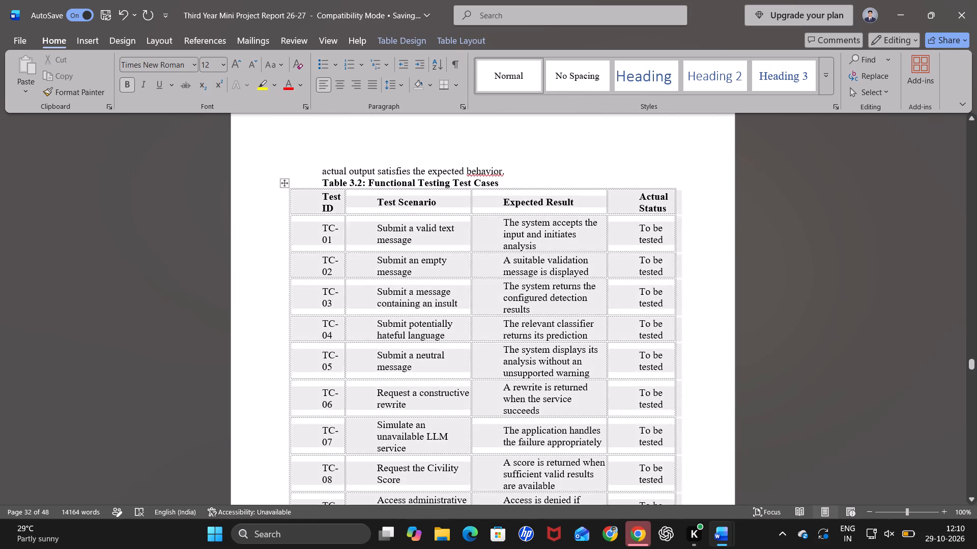
pyautogui.click(426, 168)
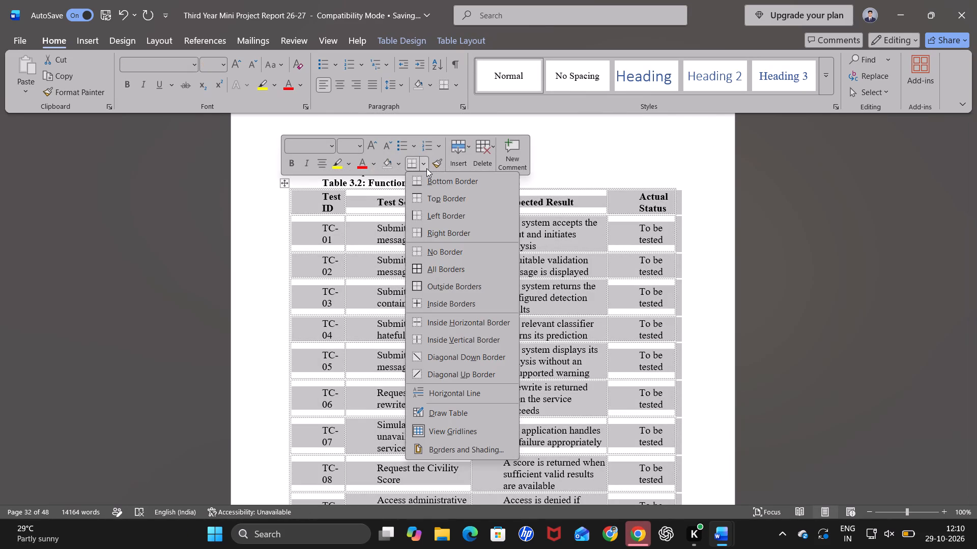
pyautogui.click(423, 270)
# Place the text cursor at the start of the Table 3.3: Illustrative Toxicity Detection Cases caption in section 3.4.
pyautogui.scroll(-4, 585, 306)
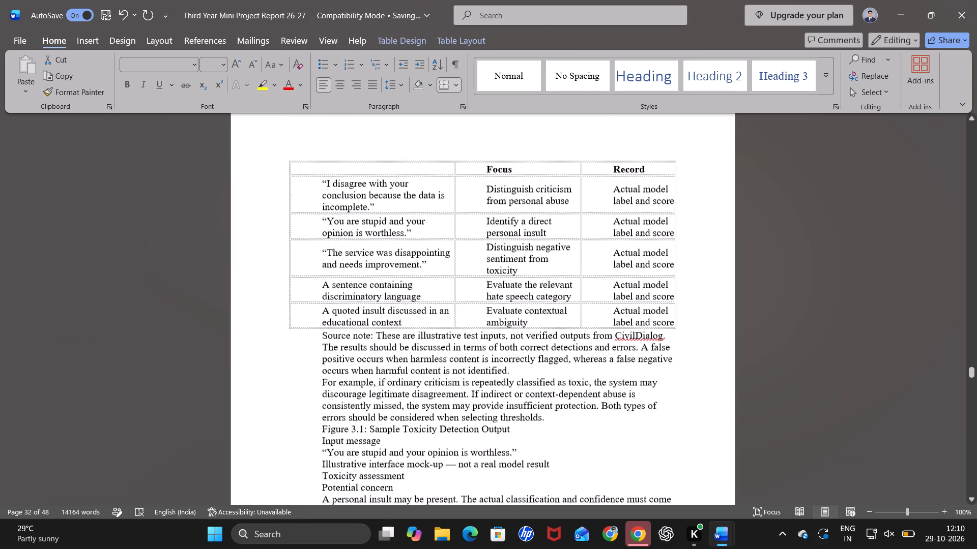
pyautogui.scroll(1, 585, 306)
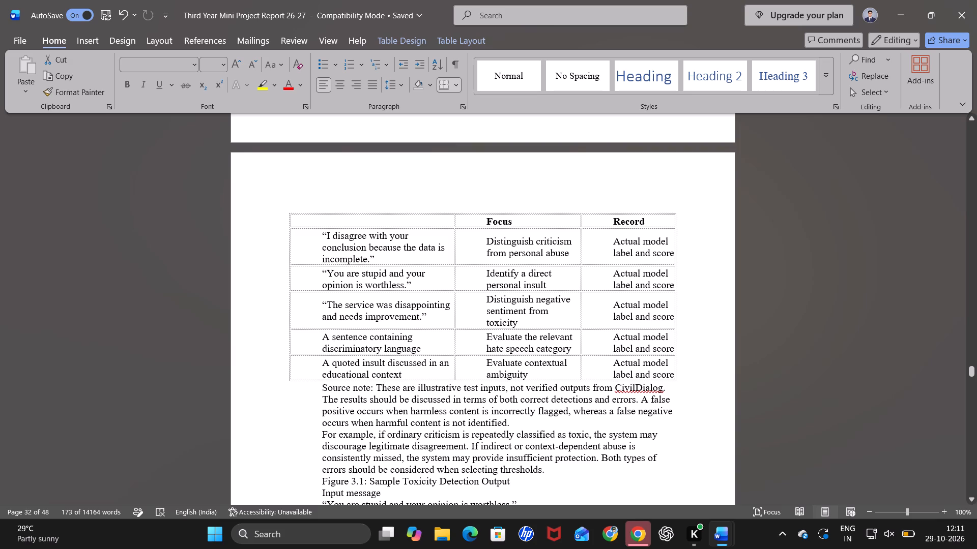
pyautogui.scroll(8, 289, 206)
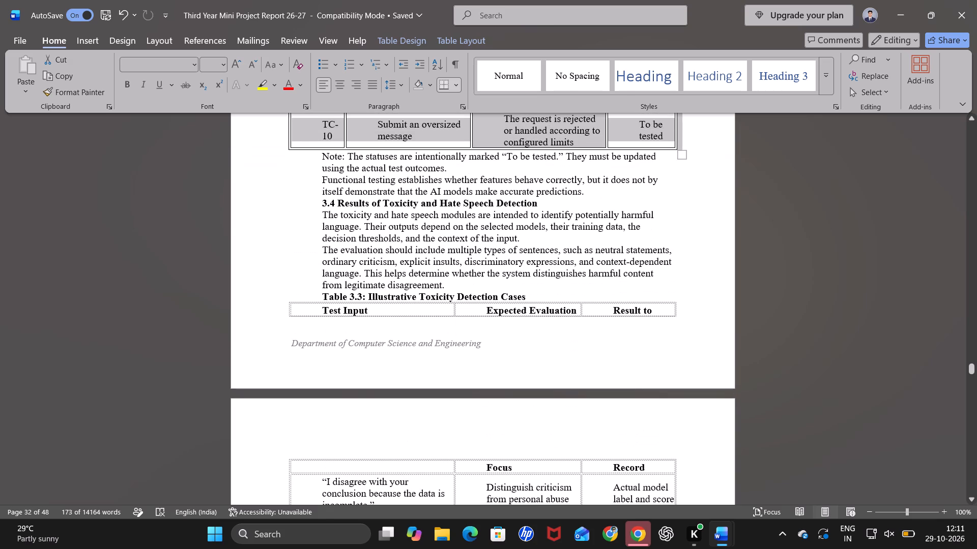
pyautogui.click(318, 284)
pyautogui.click(318, 292)
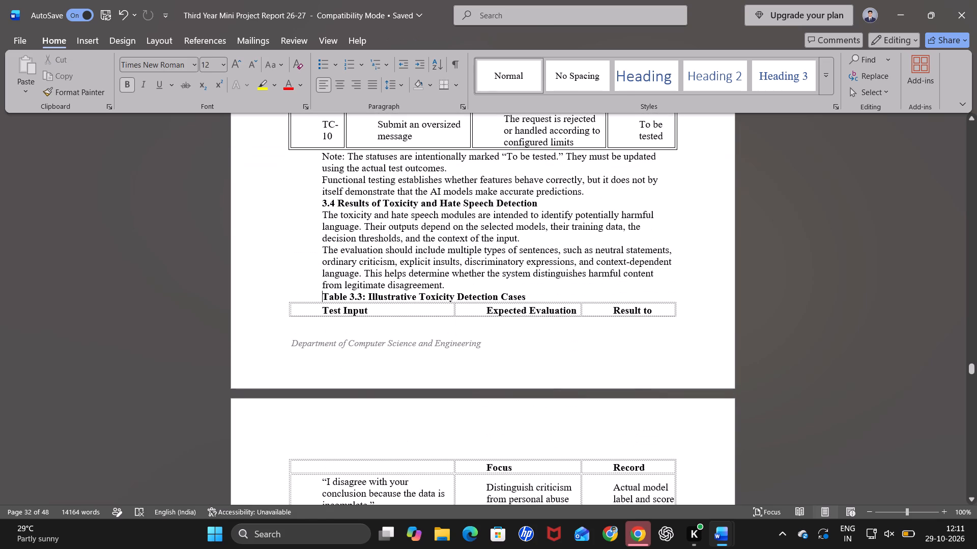
# Insert two blank lines above the Table 3.3: Illustrative Toxicity Detection Cases caption in section 3.4.
pyautogui.press('Return')
pyautogui.press('Return')
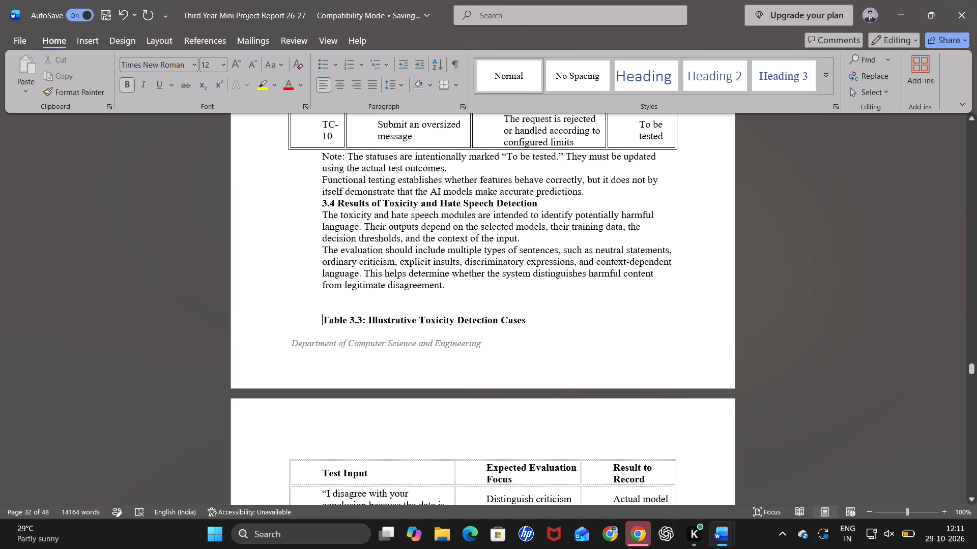
# Select the whole of Table 3.2: Functional Testing Test Cases and open its deletion options.
pyautogui.scroll(3, 449, 166)
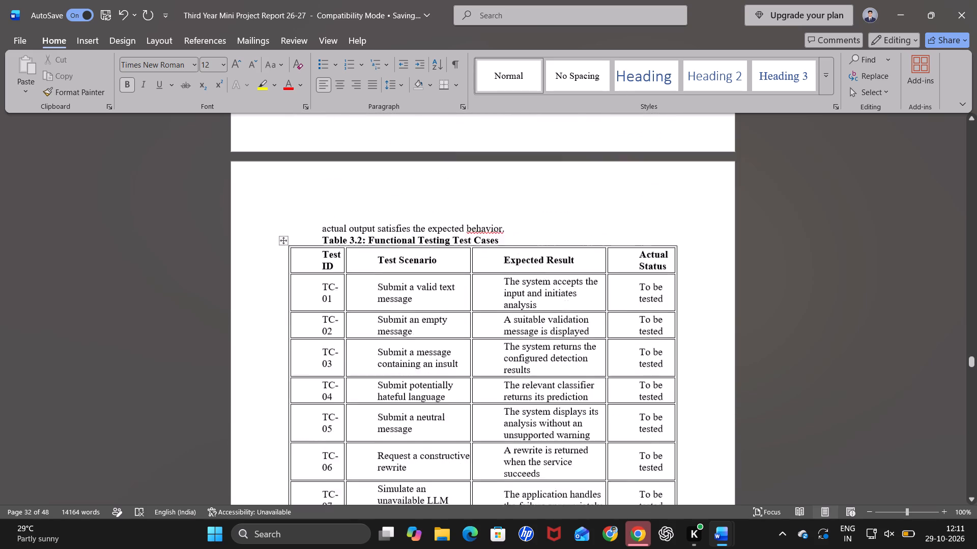
pyautogui.scroll(-2, 449, 166)
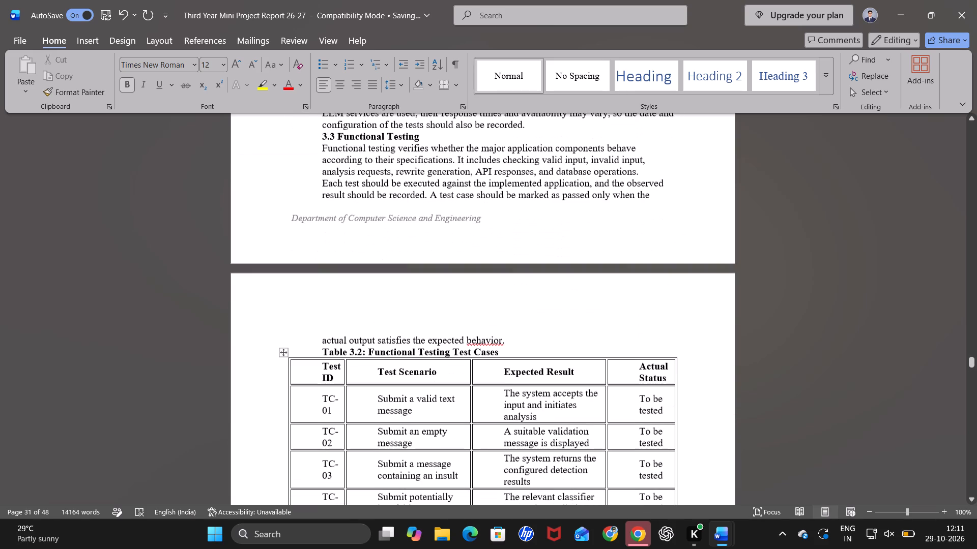
pyautogui.scroll(-1, 449, 166)
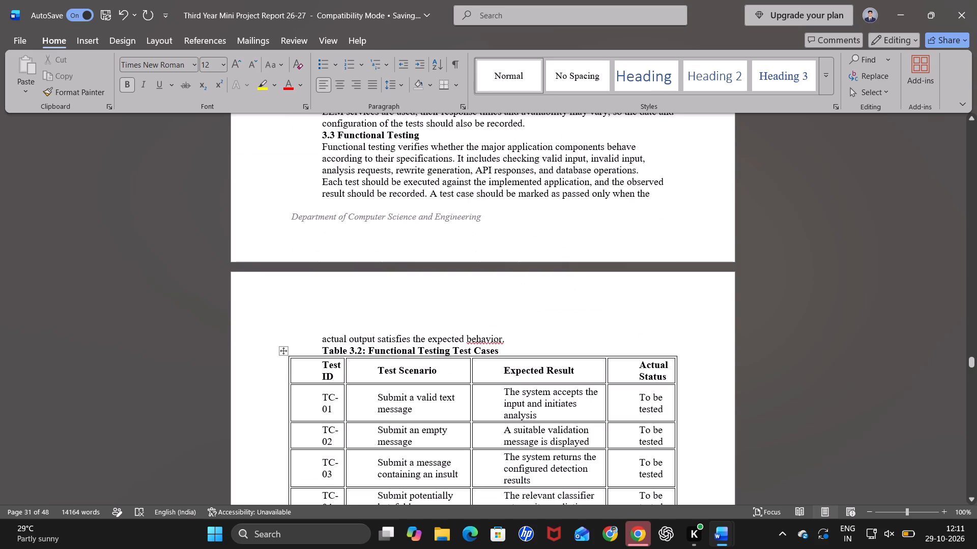
pyautogui.click(289, 351)
pyautogui.click(284, 353)
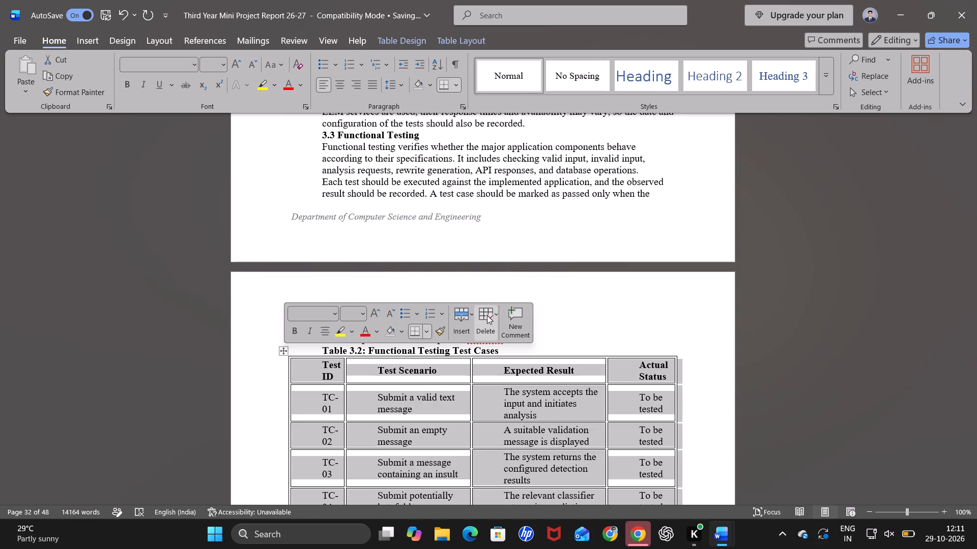
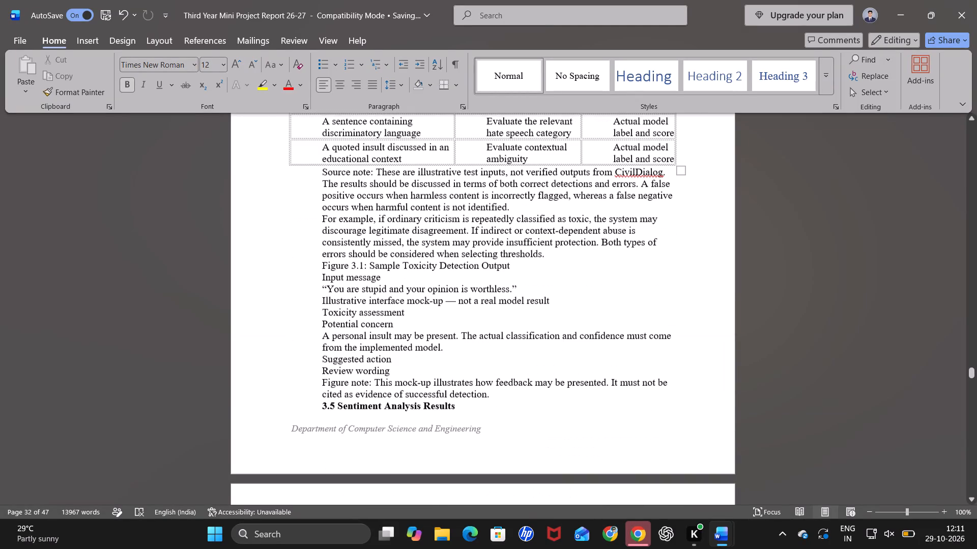
pyautogui.click(321, 410)
pyautogui.press('Return')
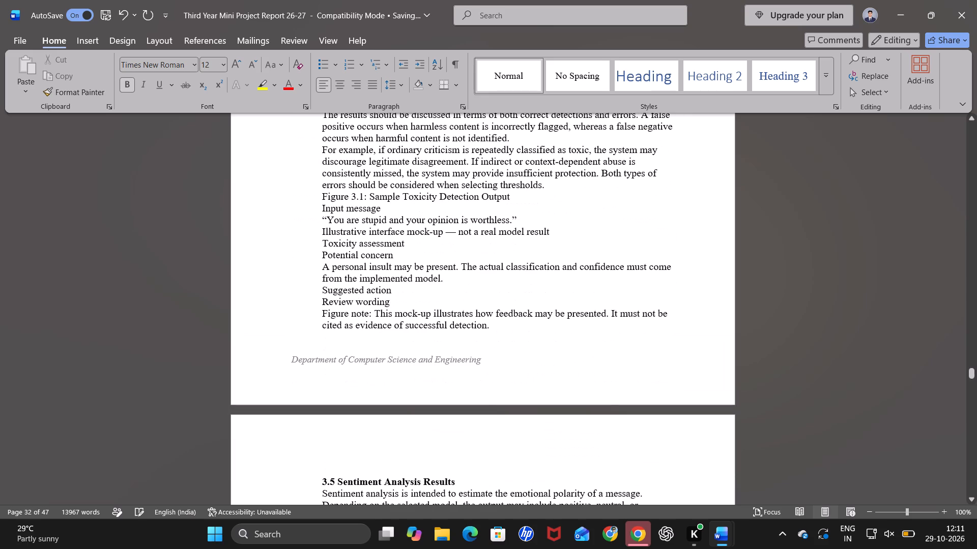
# Delete the whole of Table 3.4: Sentiment Analysis Evaluation Template in section 3.5, keeping its caption.
pyautogui.scroll(-1, 358, 260)
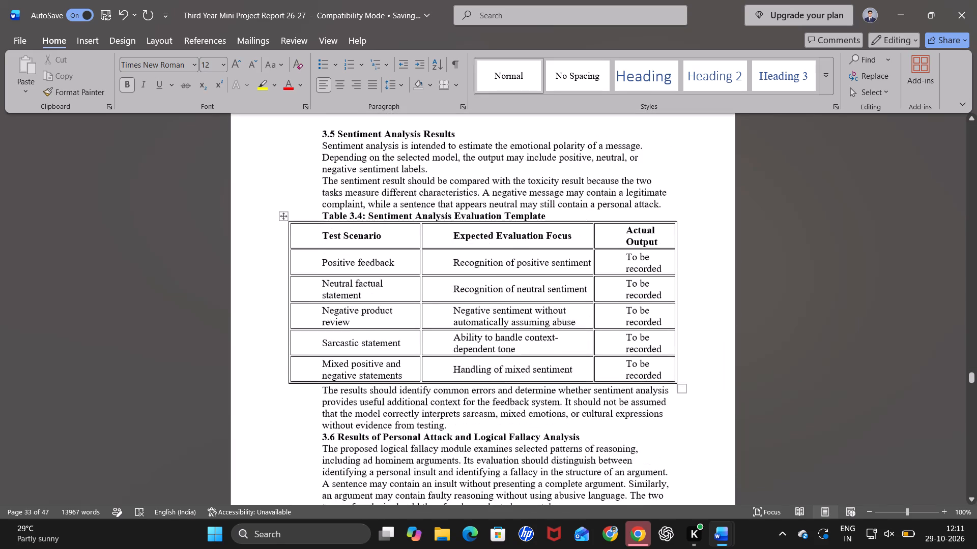
pyautogui.scroll(-2, 358, 260)
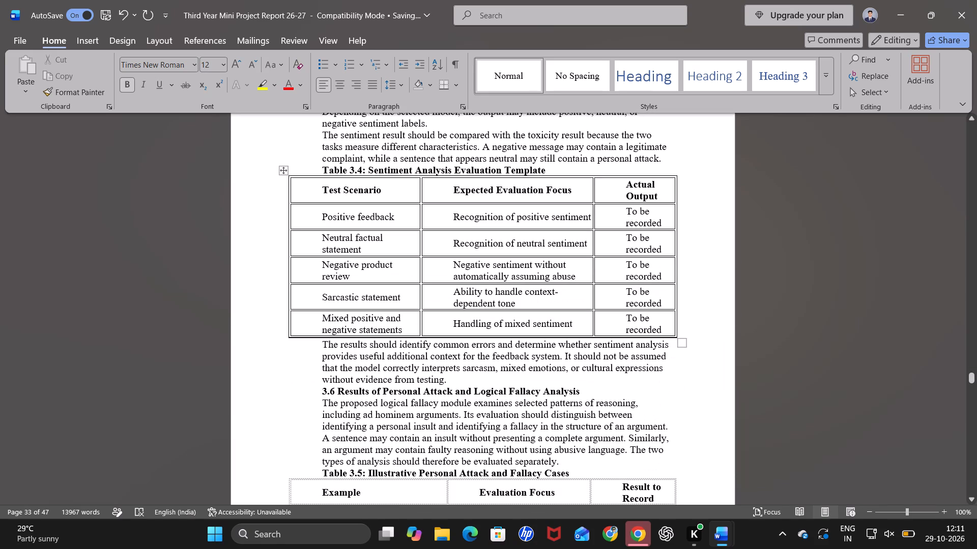
pyautogui.click(278, 166)
pyautogui.click(299, 178)
pyautogui.click(284, 173)
pyautogui.click(497, 136)
# Delete Table 3.4: Sentiment Analysis Evaluation Template together with its caption and the results paragraph that follows it.
pyautogui.click(509, 218)
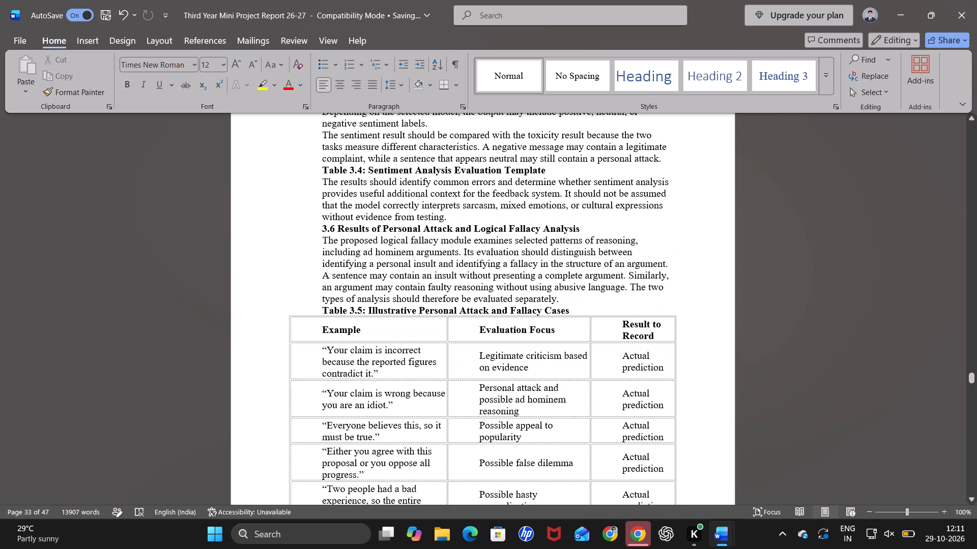
pyautogui.moveTo(447, 219); pyautogui.dragTo(305, 173)
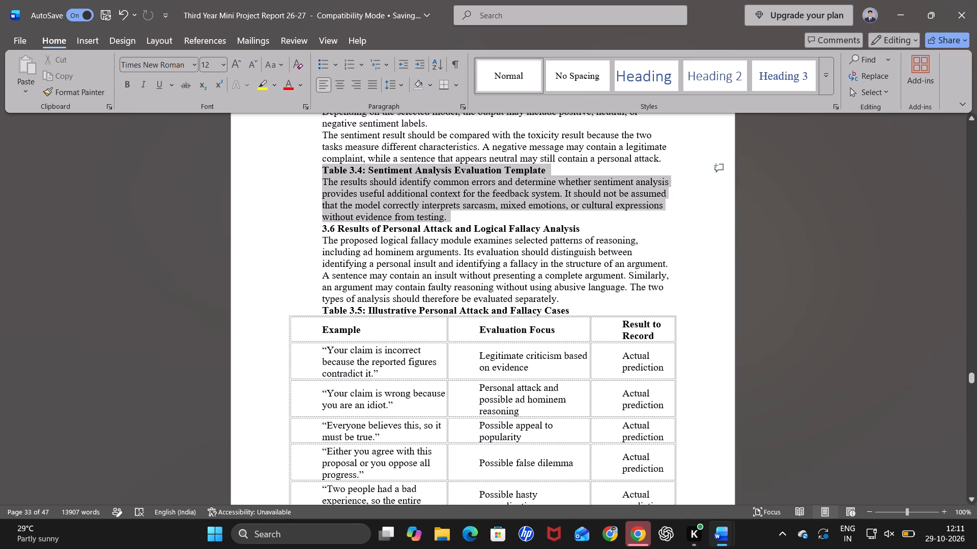
pyautogui.moveTo(305, 173); pyautogui.dragTo(303, 173)
pyautogui.press('BackSpace')
# Delete Table 3.5: Illustrative Personal Attack and Fallacy Cases in section 3.6, including its caption and source note.
pyautogui.scroll(-1, 458, 224)
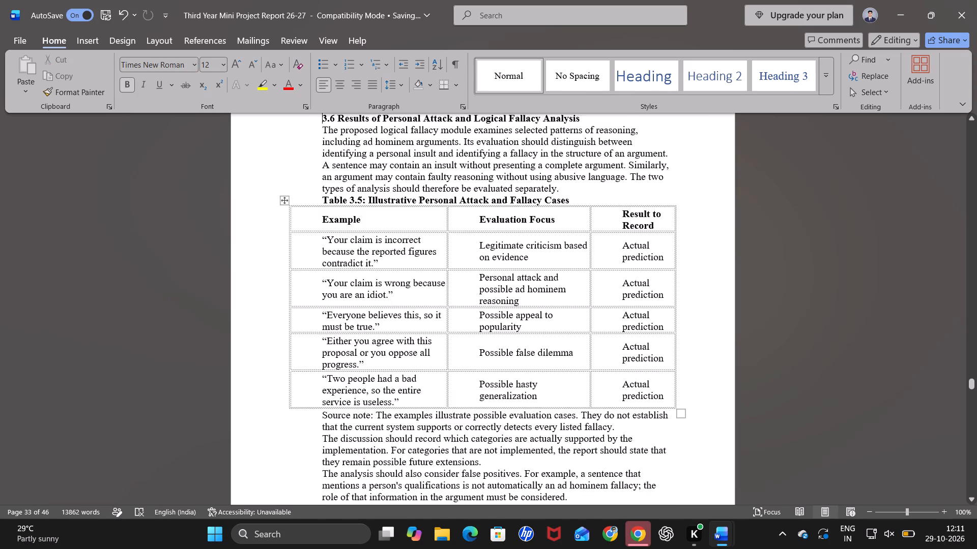
pyautogui.scroll(-1, 458, 224)
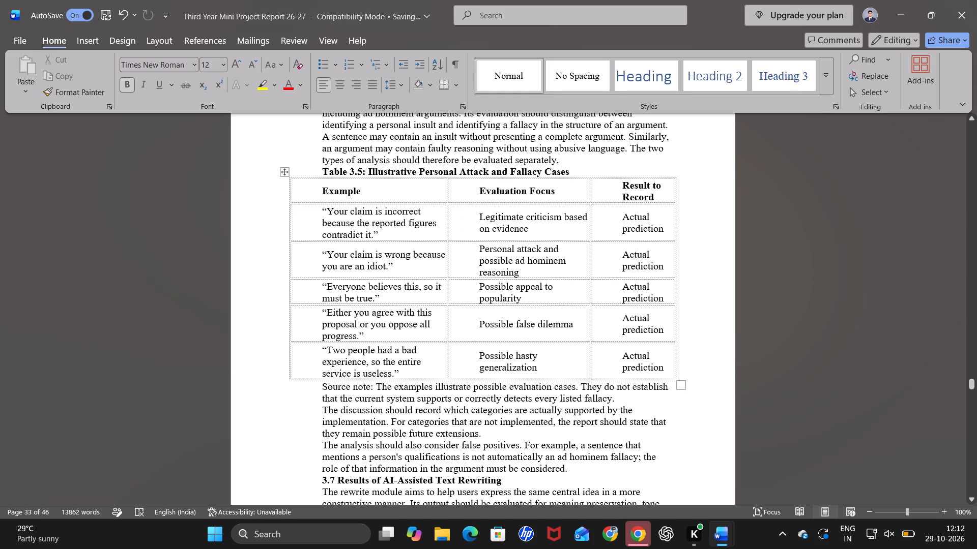
pyautogui.click(285, 170)
pyautogui.click(299, 179)
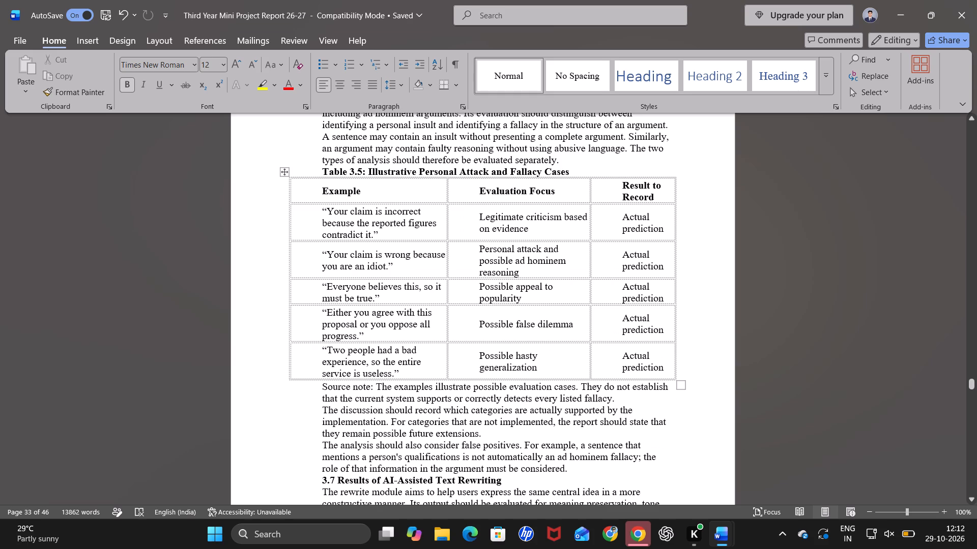
pyautogui.click(283, 175)
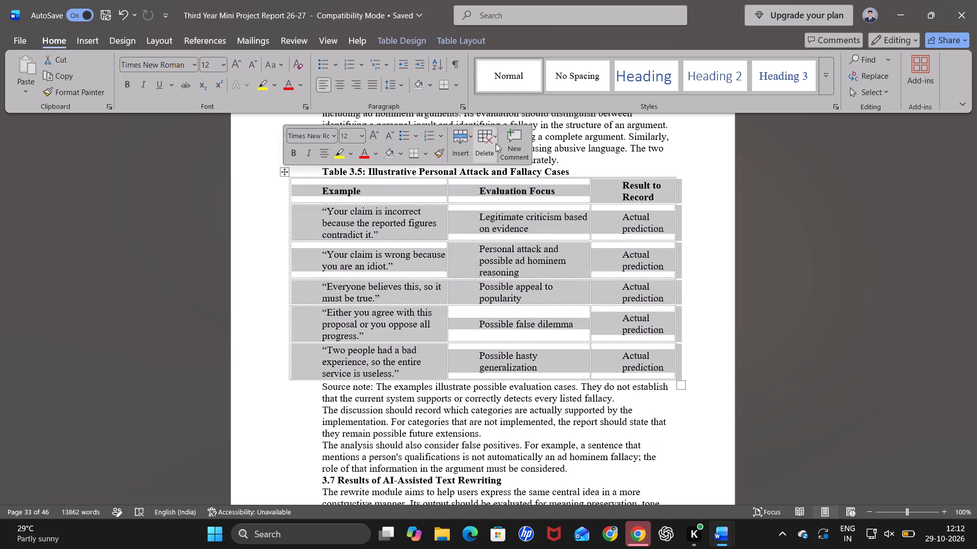
pyautogui.click(489, 144)
pyautogui.click(508, 228)
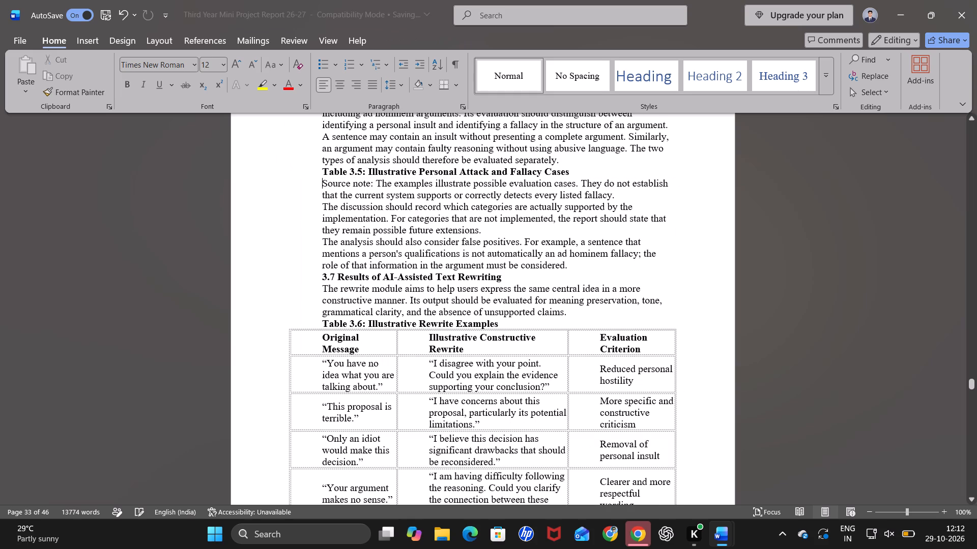
pyautogui.scroll(-2, 512, 315)
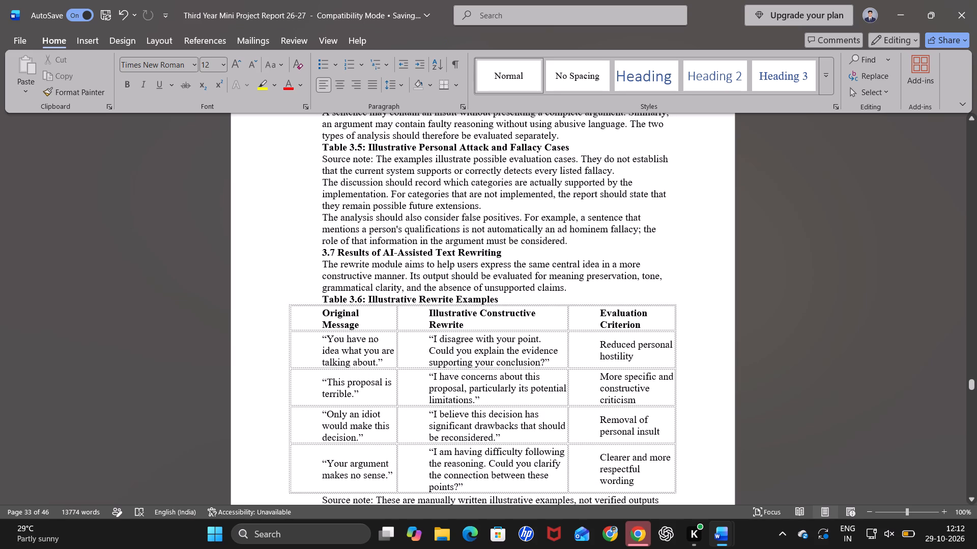
pyautogui.scroll(-1, 572, 287)
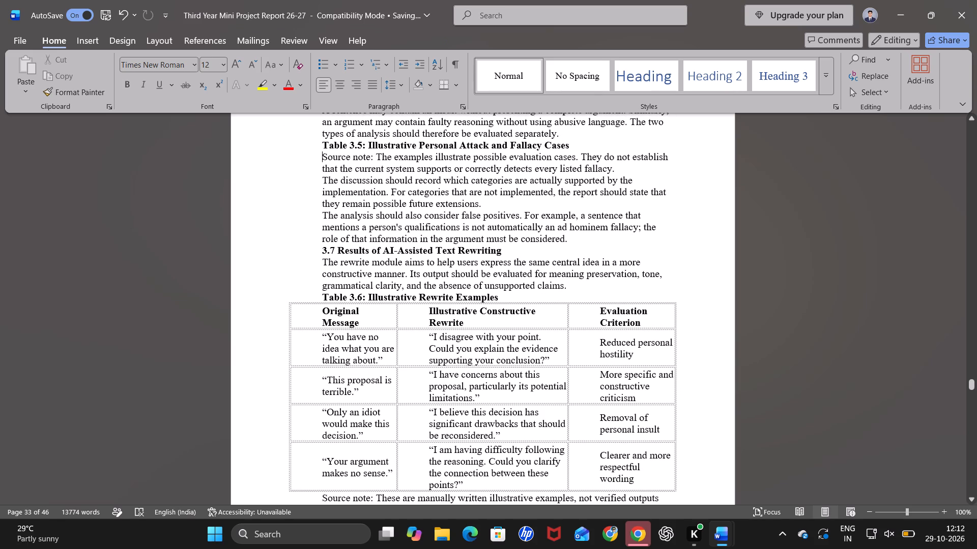
pyautogui.moveTo(628, 168); pyautogui.dragTo(303, 154)
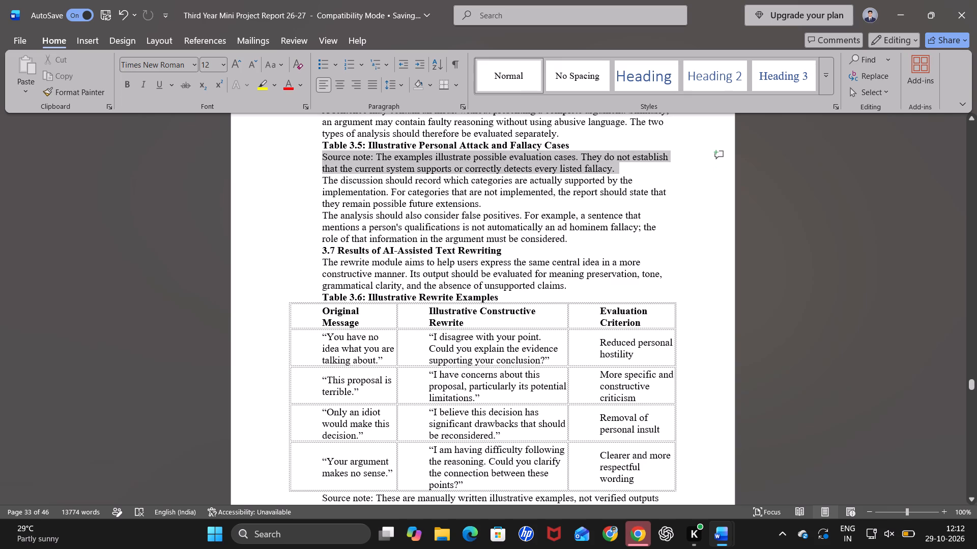
pyautogui.moveTo(303, 154); pyautogui.dragTo(320, 144)
pyautogui.press('BackSpace')
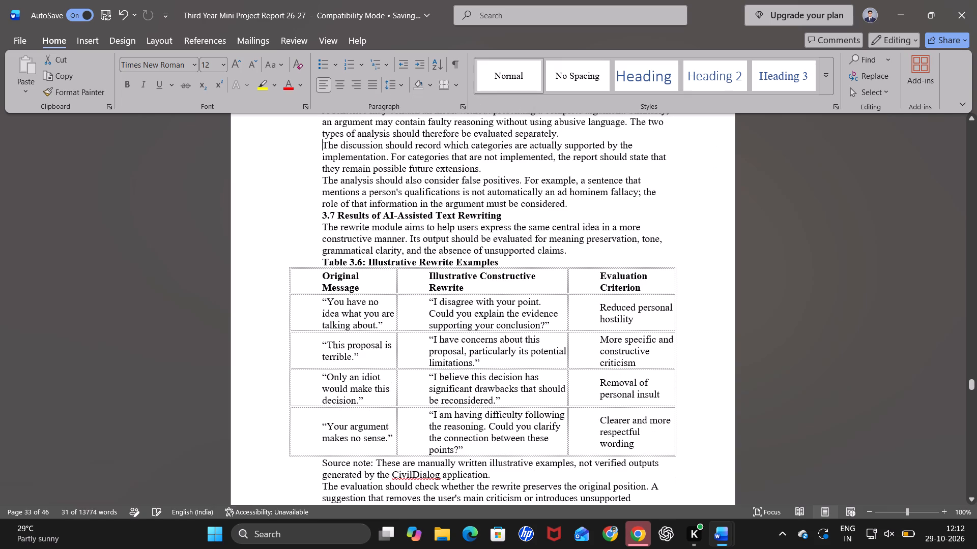
# Apply all borders to the whole of Table 3.6: Illustrative Rewrite Examples in section 3.7.
pyautogui.click(284, 266)
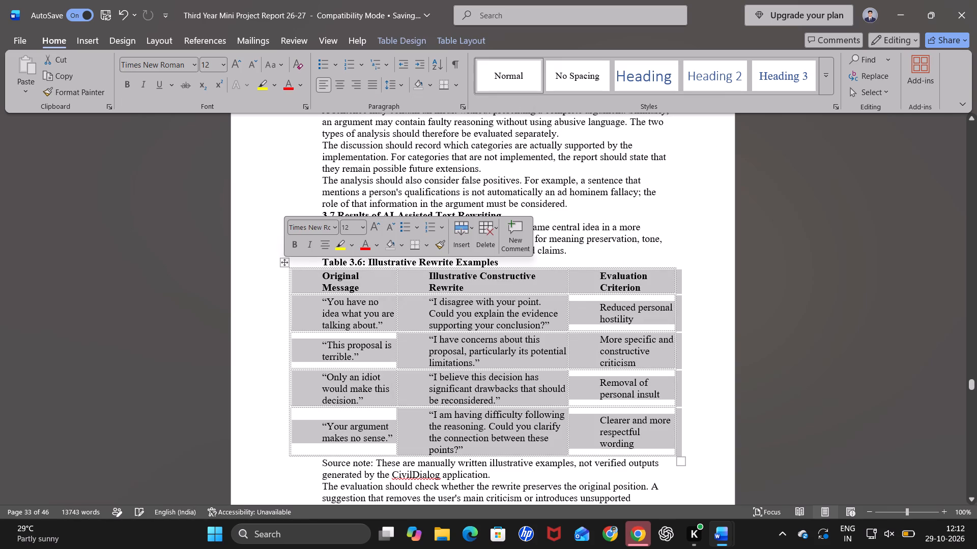
pyautogui.click(429, 243)
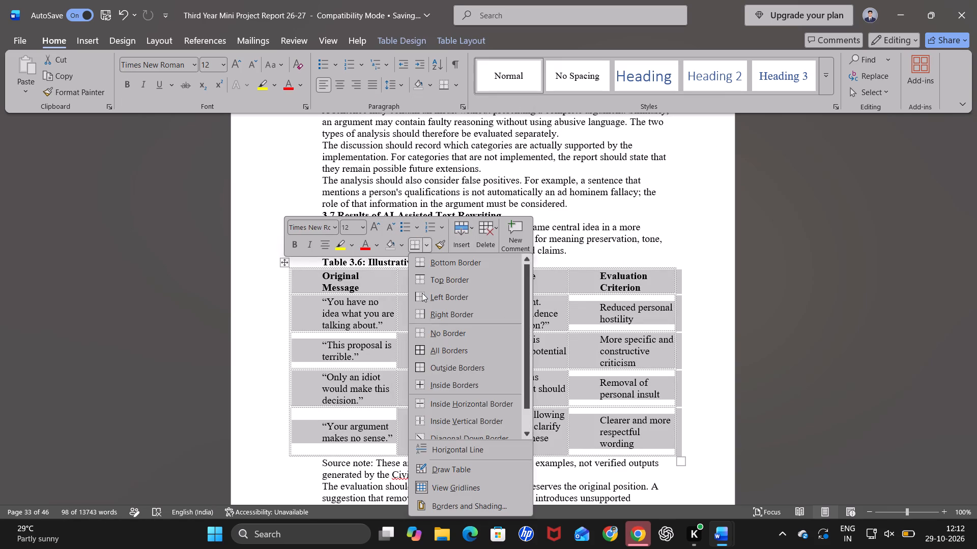
pyautogui.click(429, 352)
pyautogui.click(588, 259)
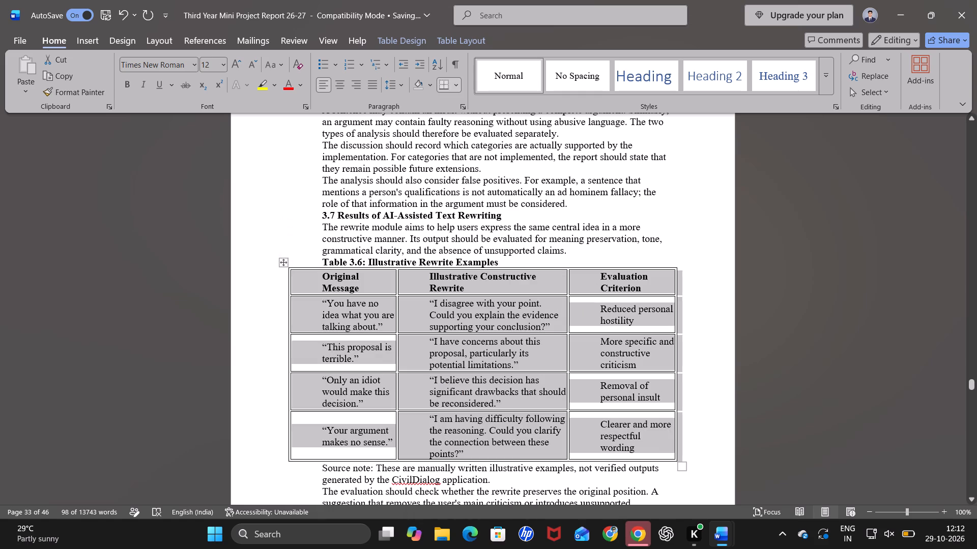
# Delete the page-split Table 3.8: System Integration Testing in section 3.9, including its caption and the note below it.
pyautogui.scroll(-3, 588, 259)
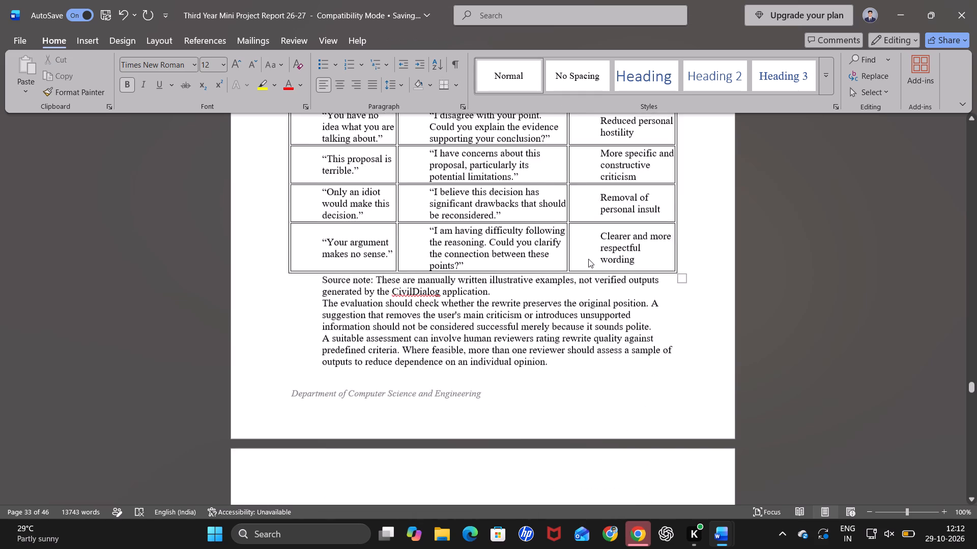
pyautogui.scroll(-4, 588, 259)
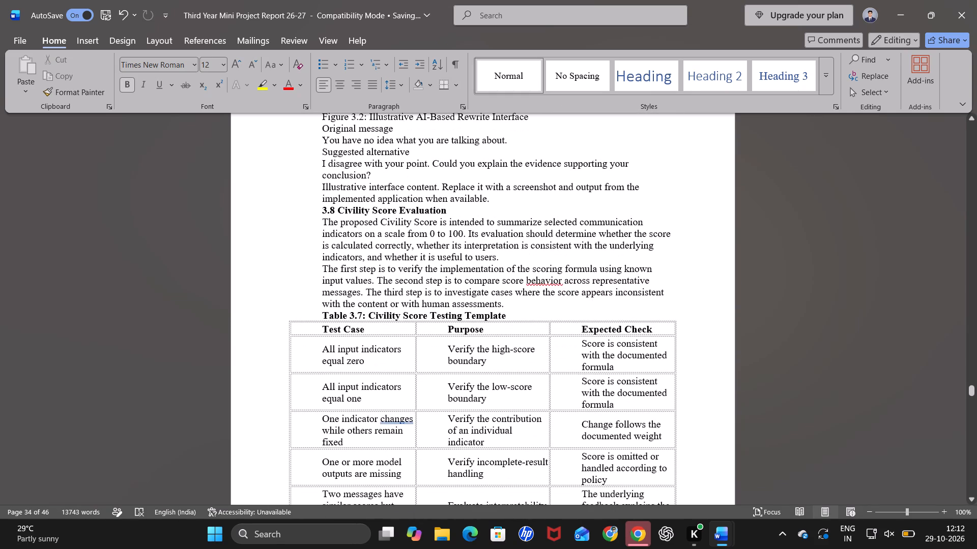
pyautogui.scroll(-4, 588, 259)
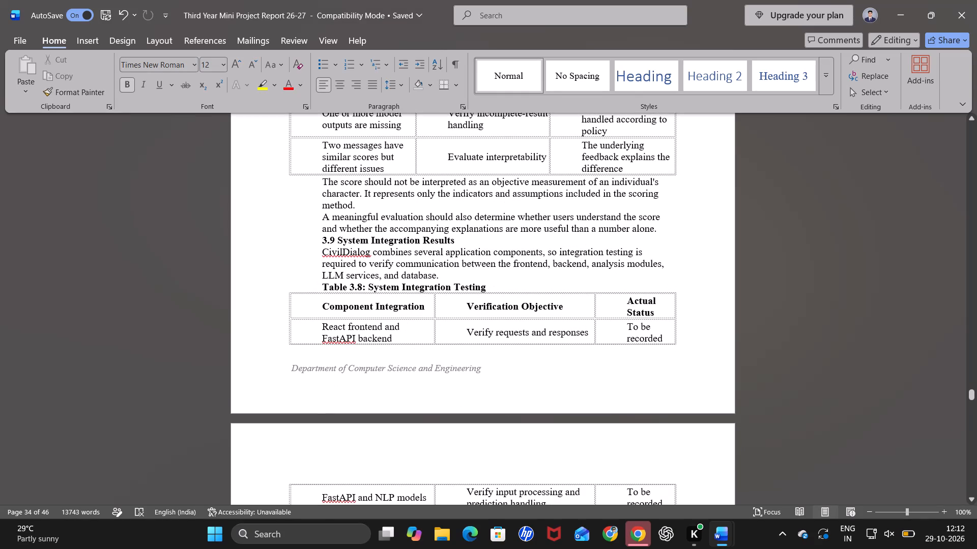
pyautogui.click(323, 287)
pyautogui.click(315, 296)
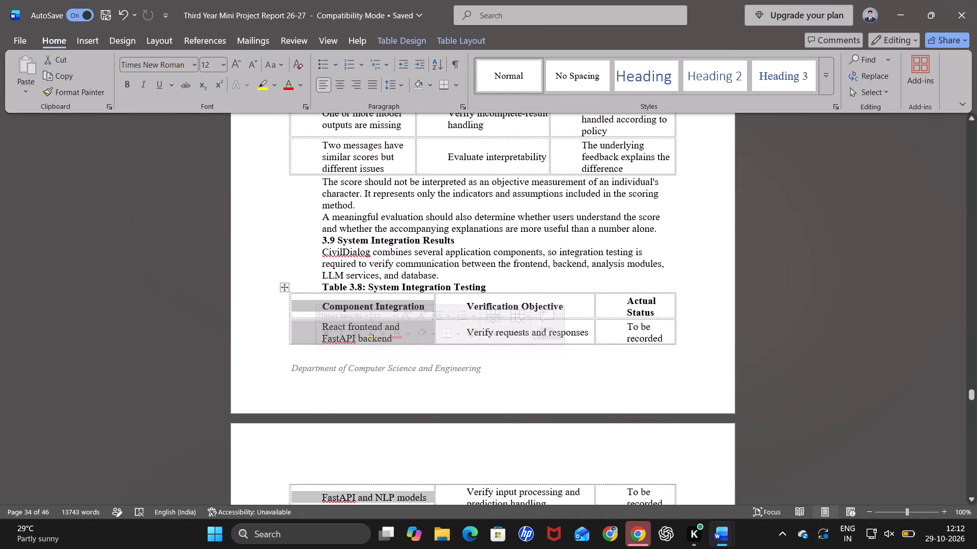
pyautogui.click(285, 285)
pyautogui.click(429, 264)
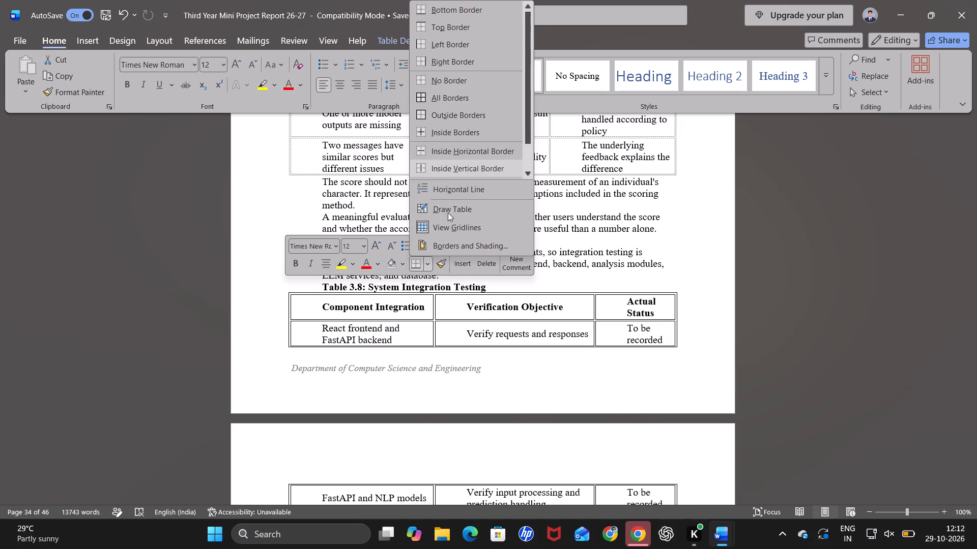
pyautogui.click(428, 265)
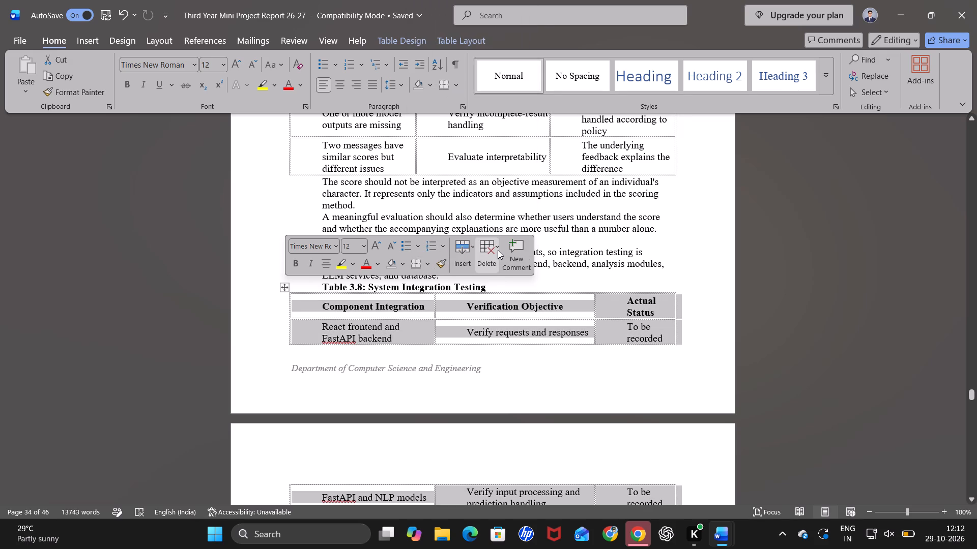
pyautogui.click(498, 250)
pyautogui.click(496, 338)
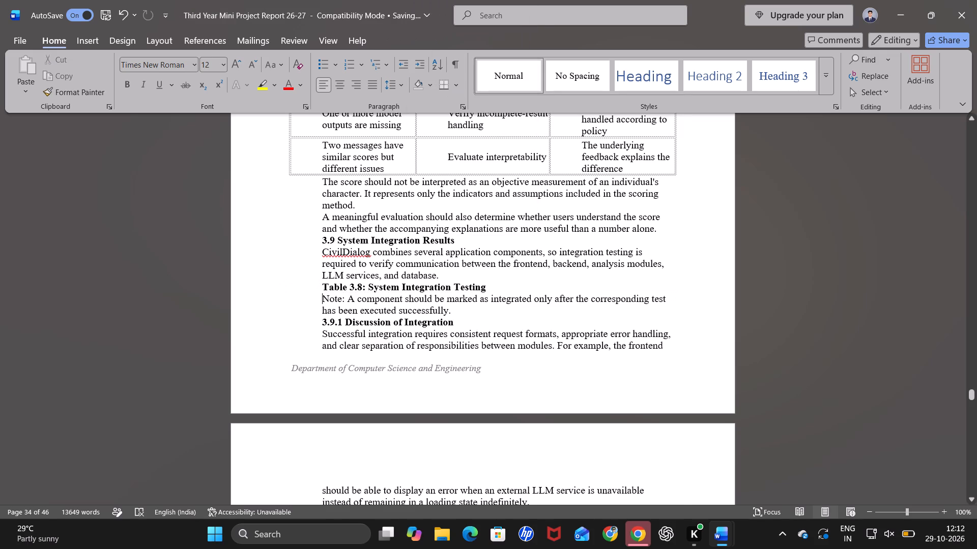
pyautogui.moveTo(450, 310); pyautogui.dragTo(294, 283)
pyautogui.press('BackSpace')
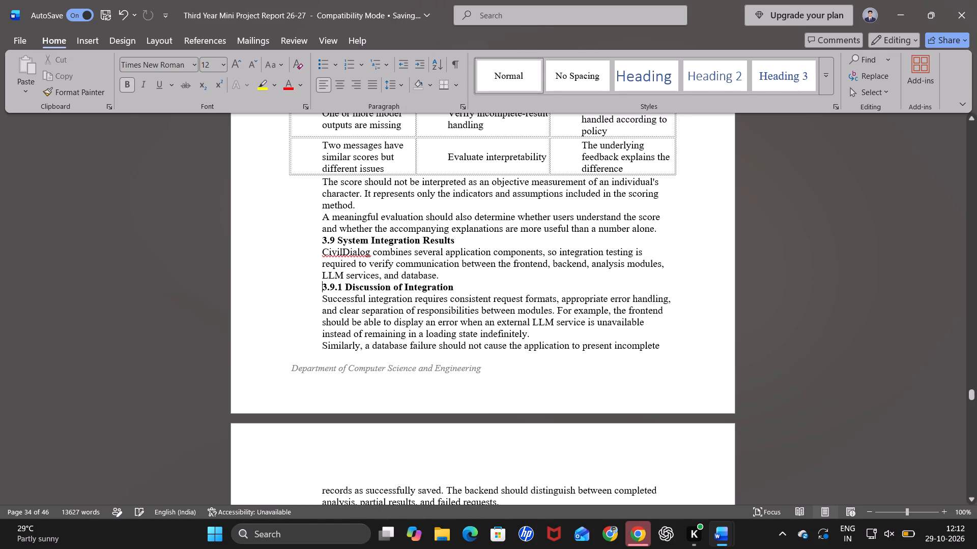
# Try to remove the empty space above the total response time formula in section 3.10.
pyautogui.scroll(-3, 393, 323)
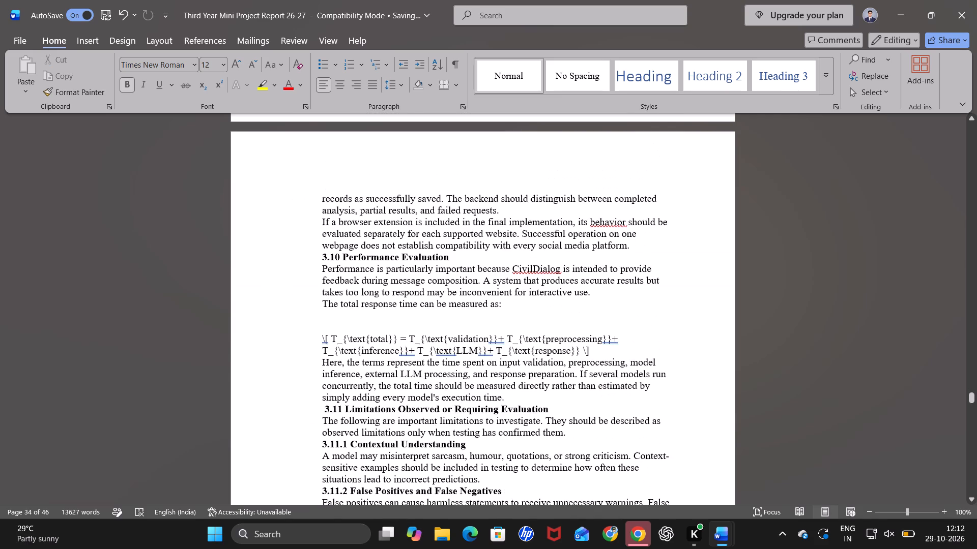
pyautogui.scroll(-1, 393, 323)
pyautogui.scroll(1, 393, 323)
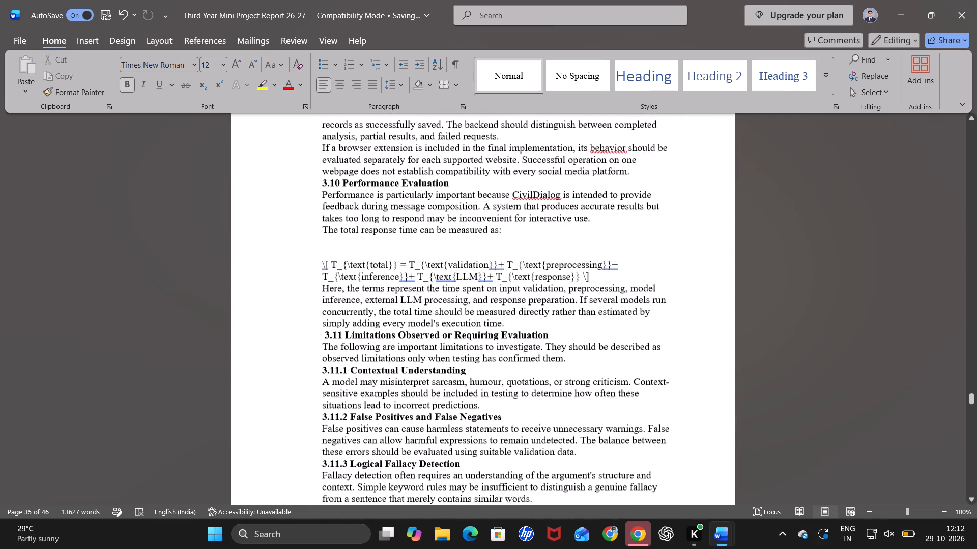
pyautogui.click(333, 248)
pyautogui.press('BackSpace')
pyautogui.press('BackSpace')
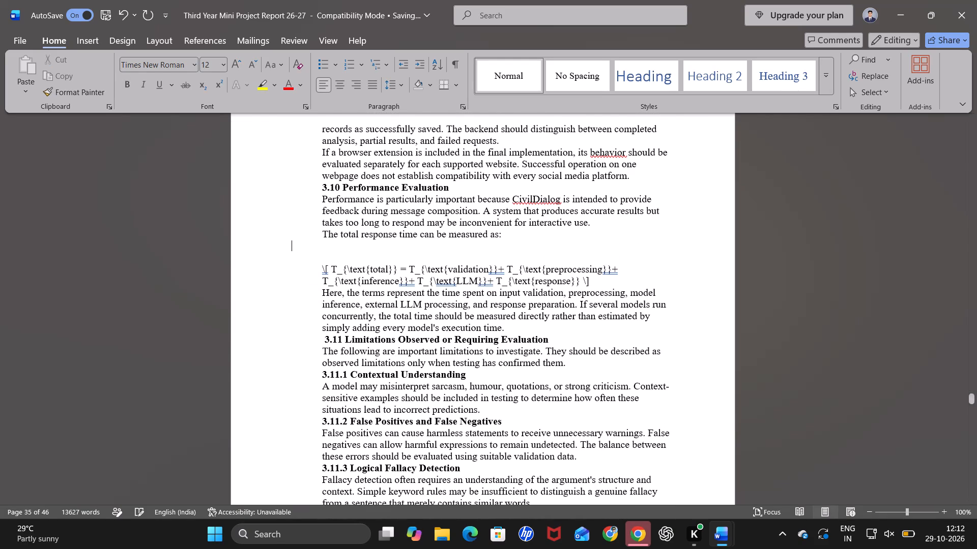
# Insert six empty lines before the Table 3.10: Limitations and Recommended Improvements caption to move the table onto the next page.
pyautogui.scroll(-2, 333, 248)
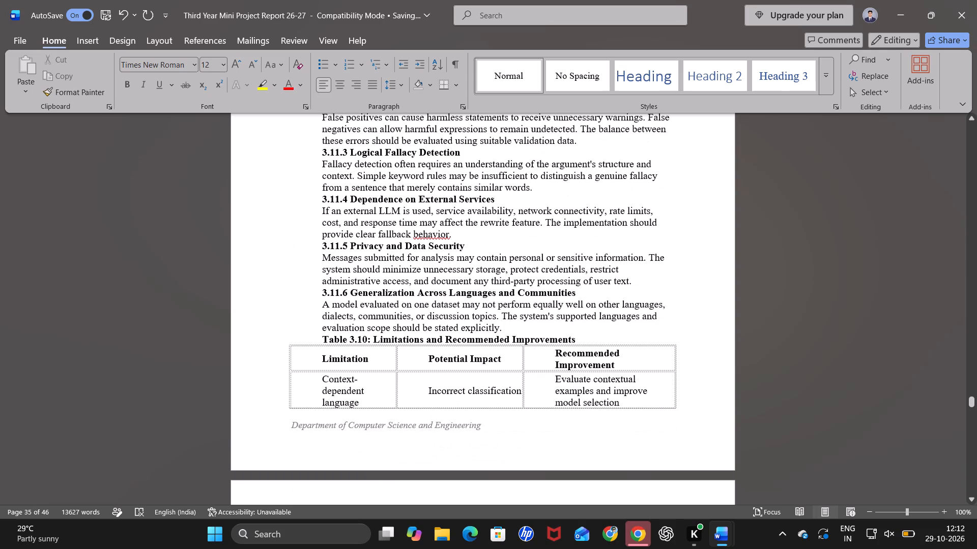
pyautogui.scroll(-2, 333, 248)
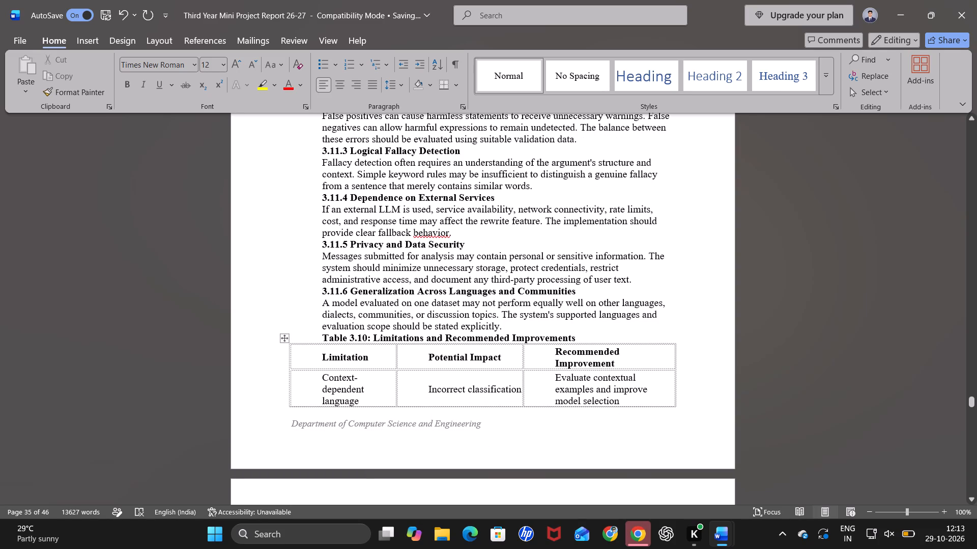
pyautogui.click(319, 337)
pyautogui.press('Return')
pyautogui.press('Return')
pyautogui.press('Return')
pyautogui.press('Return')
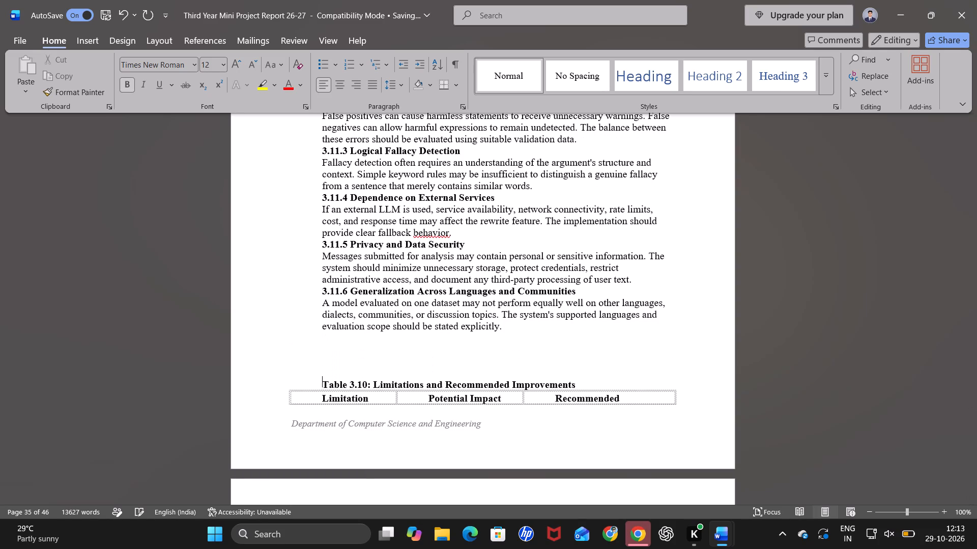
pyautogui.press('Return')
pyautogui.press('Return')
pyautogui.scroll(-1, 389, 394)
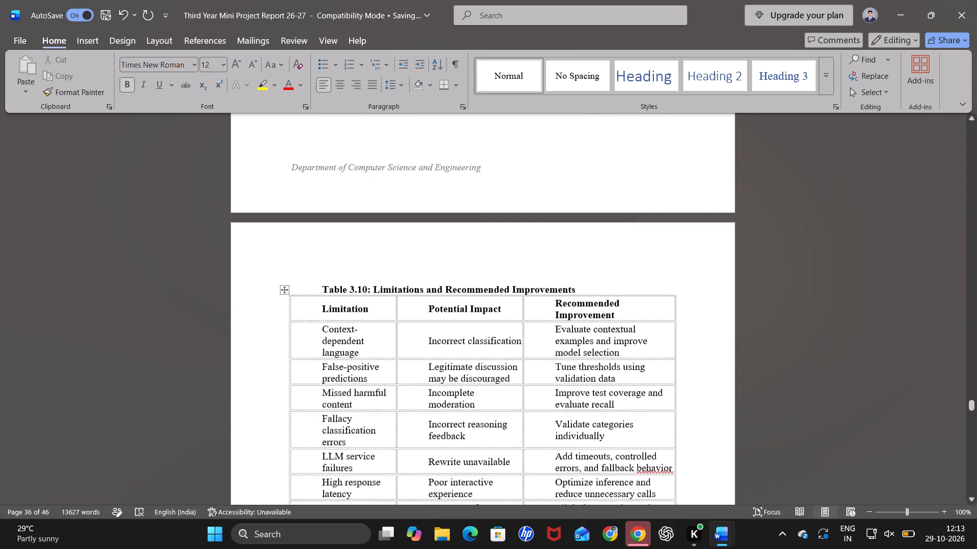
# Apply all borders to the whole of Table 3.10: Limitations and Recommended Improvements.
pyautogui.scroll(-1, 389, 394)
pyautogui.click(286, 245)
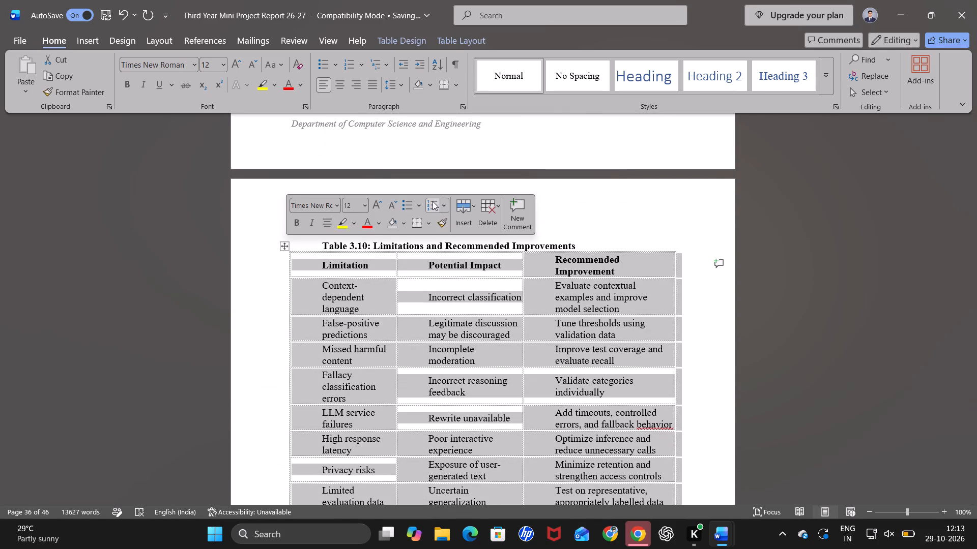
pyautogui.click(434, 222)
pyautogui.click(441, 326)
pyautogui.click(534, 268)
# Review the report from Table 3.10 through Chapter 4: Conclusion and Future Scope to the closing formatting notes, and return to the title page.
pyautogui.scroll(-1, 534, 268)
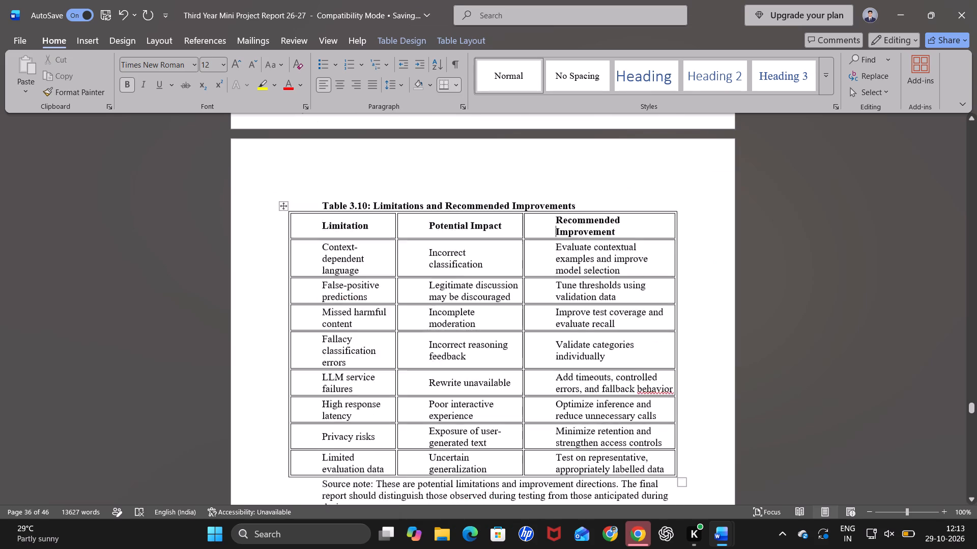
pyautogui.scroll(-6, 534, 268)
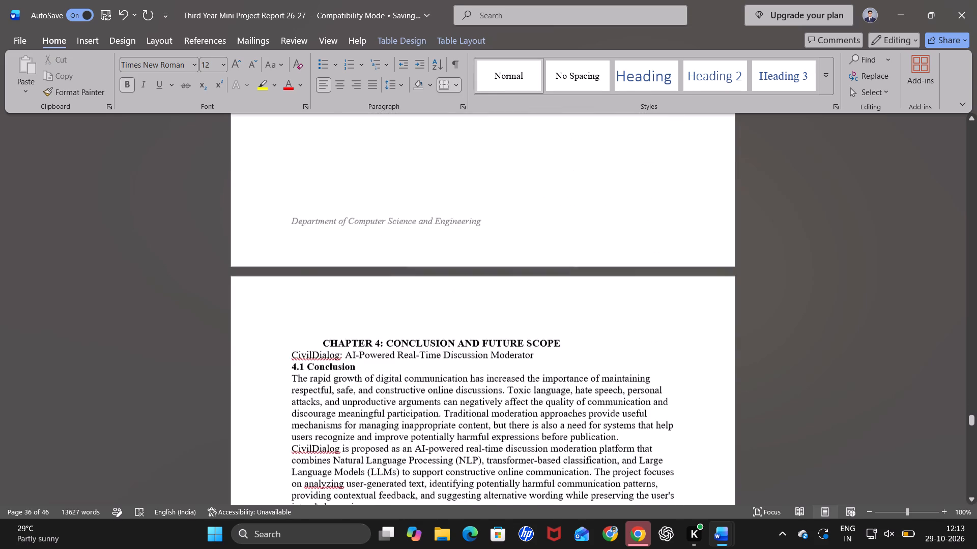
pyautogui.scroll(-2, 534, 268)
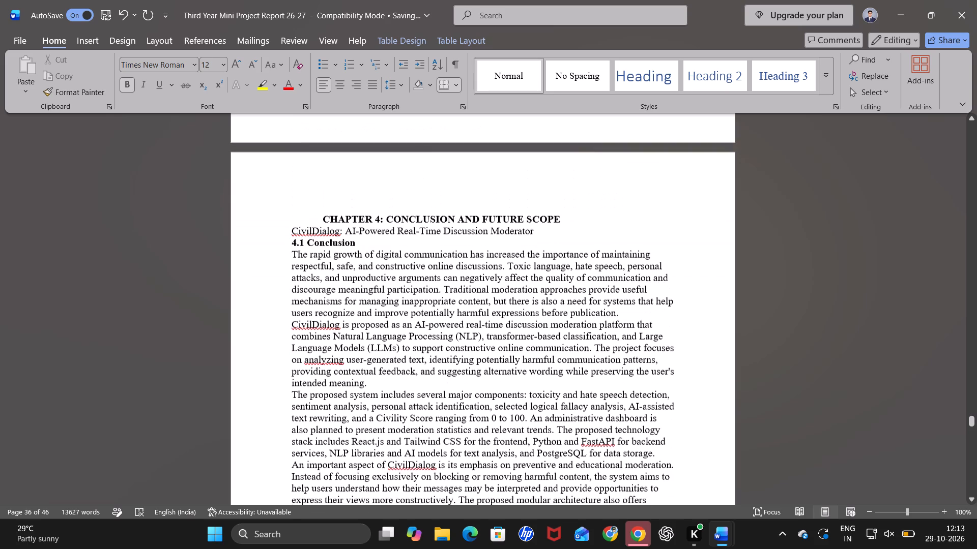
pyautogui.scroll(-1, 534, 268)
pyautogui.scroll(-4, 328, 216)
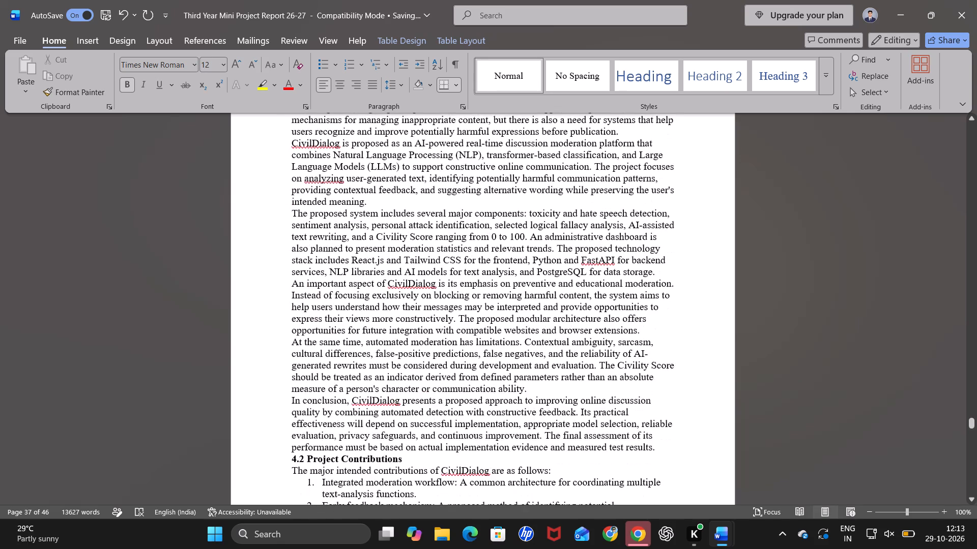
pyautogui.scroll(-6, 328, 216)
pyautogui.scroll(-20, 328, 216)
pyautogui.scroll(-7, 328, 216)
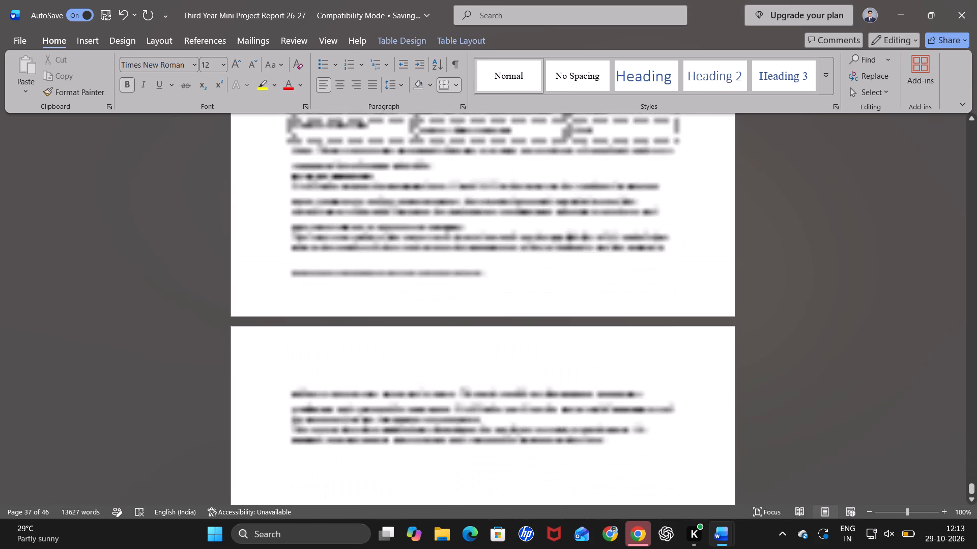
pyautogui.scroll(4, 328, 216)
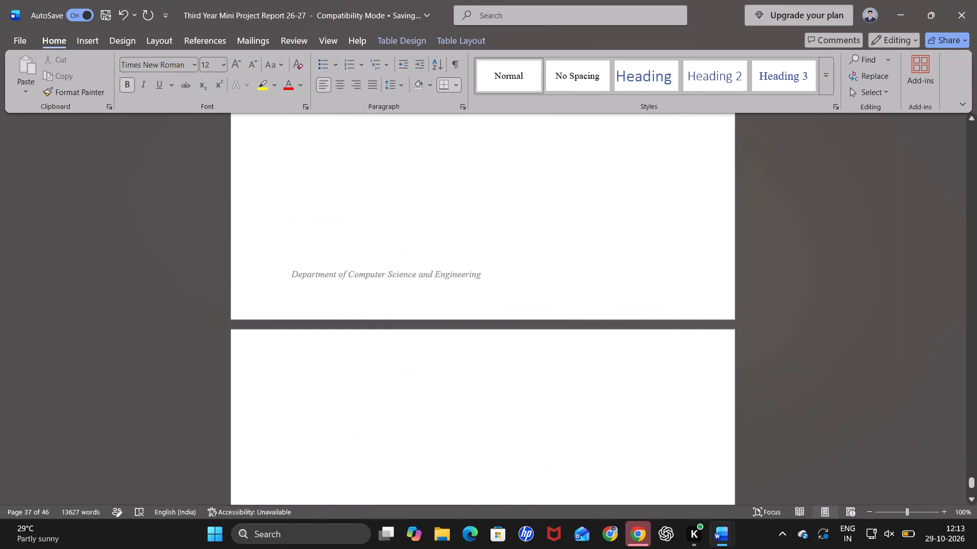
pyautogui.scroll(3, 328, 216)
pyautogui.scroll(-1, 328, 216)
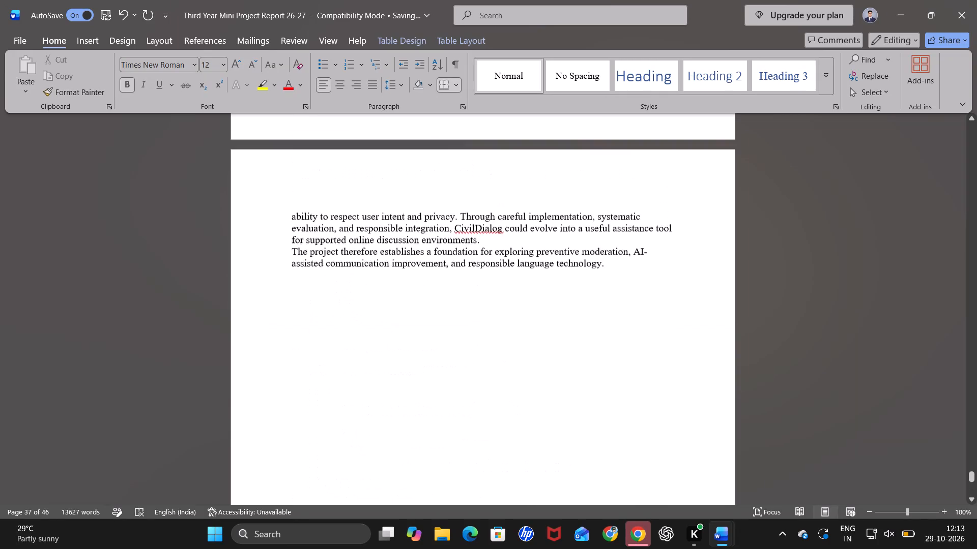
pyautogui.scroll(-1, 328, 216)
pyautogui.scroll(1, 328, 216)
pyautogui.scroll(-6, 328, 216)
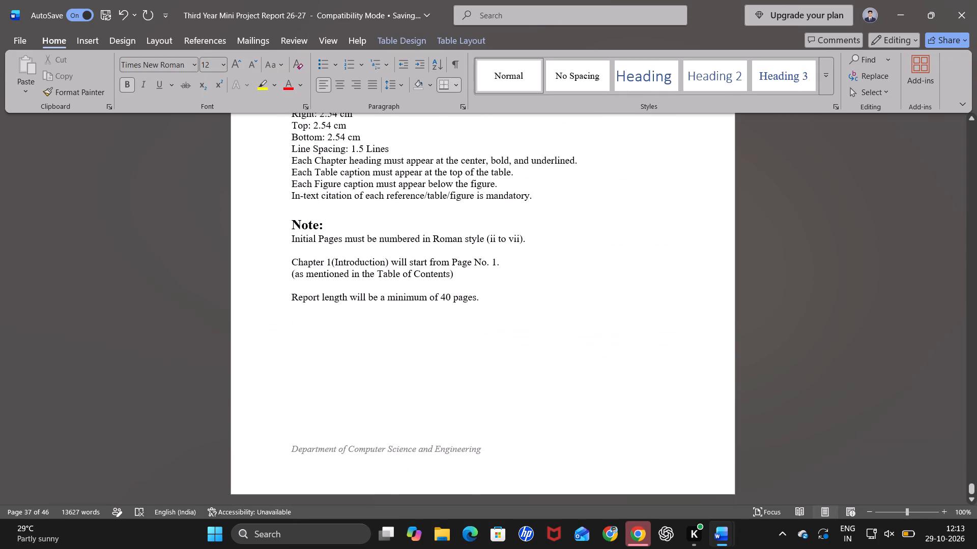
pyautogui.scroll(20, 328, 216)
pyautogui.scroll(20, 328, 216)
pyautogui.scroll(20, 328, 216)
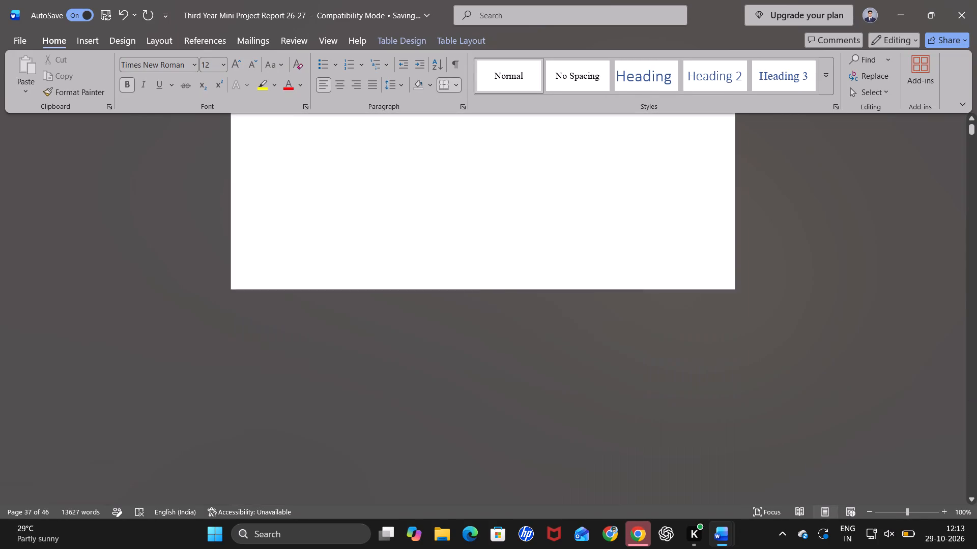
pyautogui.scroll(1, 328, 216)
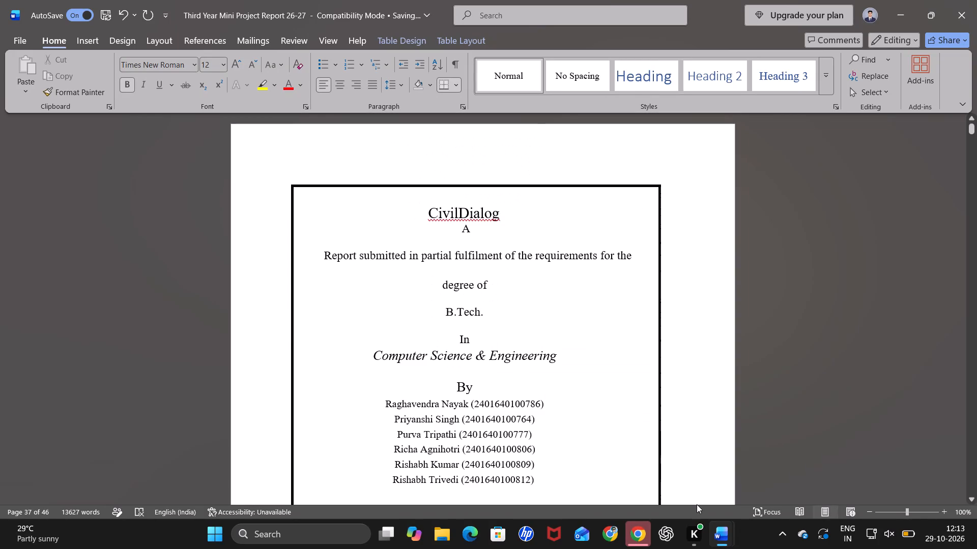
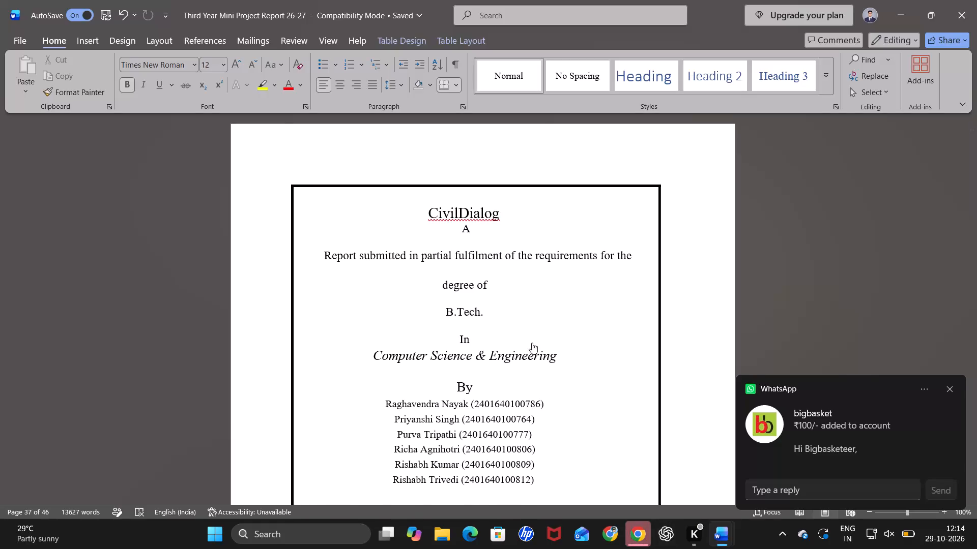
# Switch to Chrome and search Google for "how many high court in india".
pyautogui.write('how many ighvourt')
pyautogui.press('space')
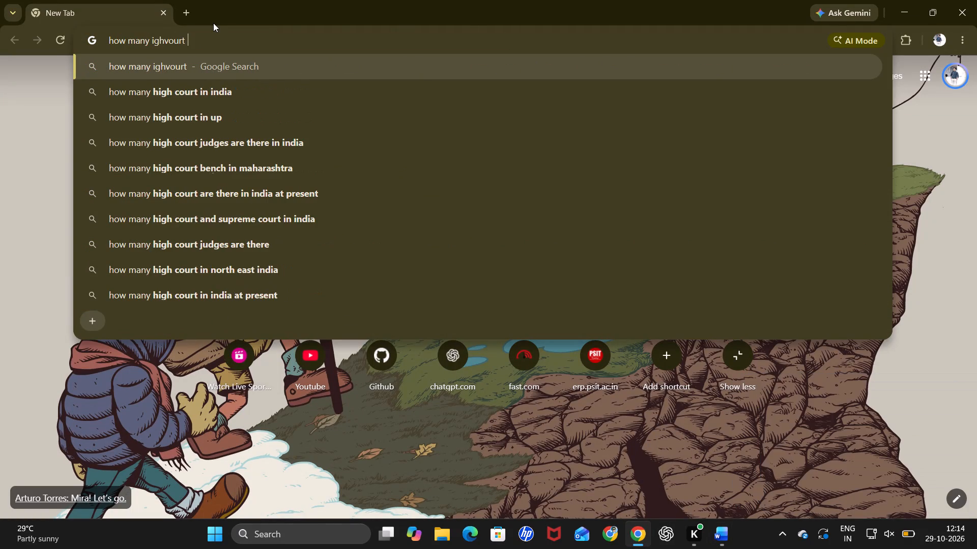
pyautogui.click(194, 80)
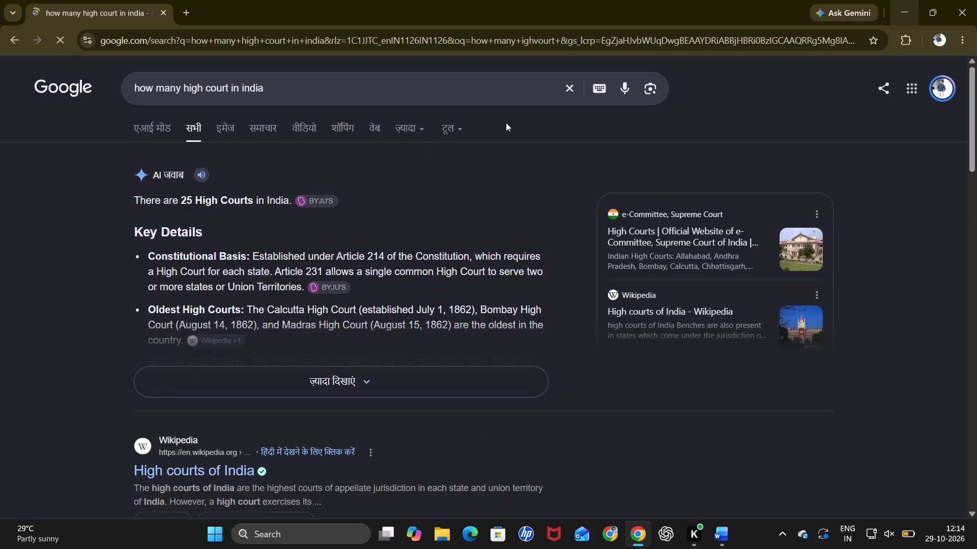
# Change the Google search to "how many high court in up" and read the expanded AI answer.
pyautogui.click(316, 84)
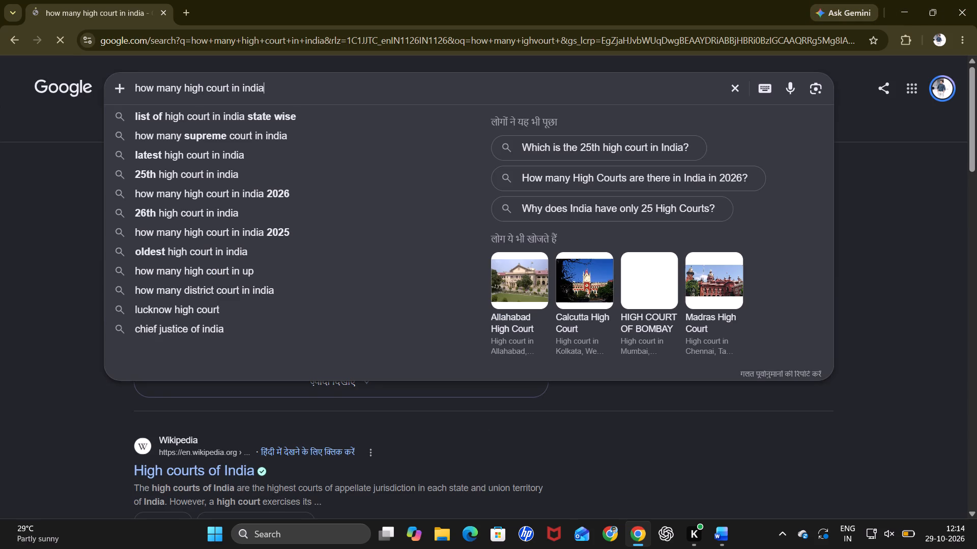
pyautogui.press('BackSpace')
pyautogui.press('BackSpace')
pyautogui.press('BackSpace')
pyautogui.press('BackSpace')
pyautogui.press('BackSpace')
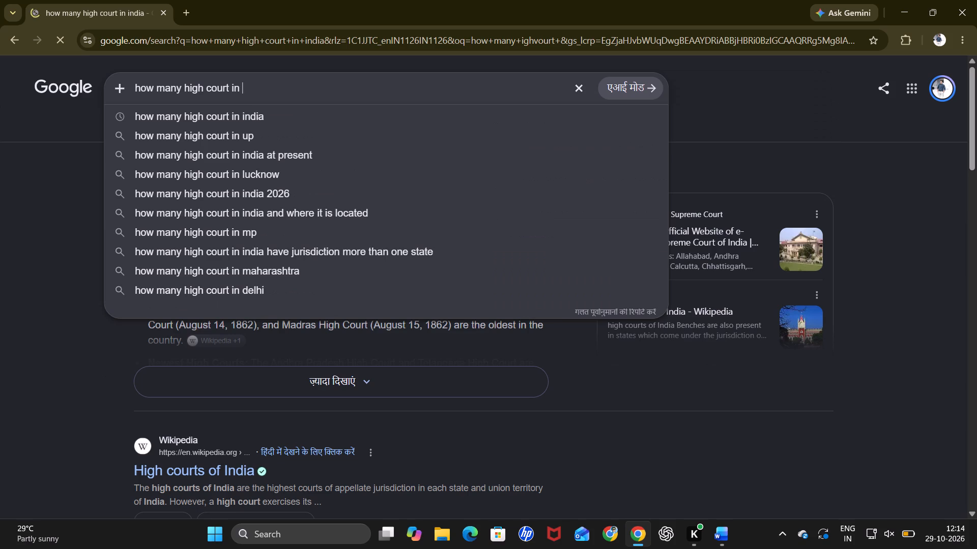
pyautogui.write('up')
pyautogui.press('Return')
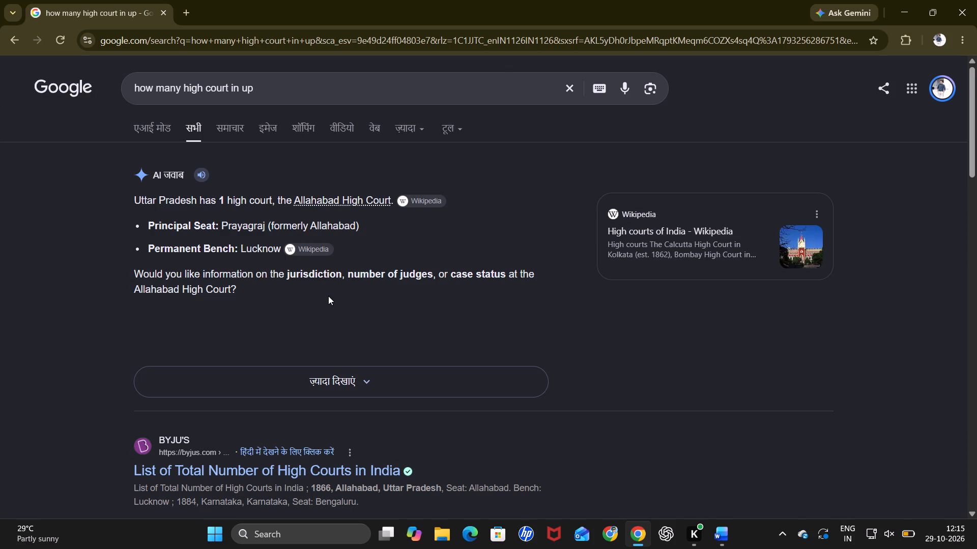
pyautogui.scroll(-1, 328, 296)
pyautogui.click(317, 289)
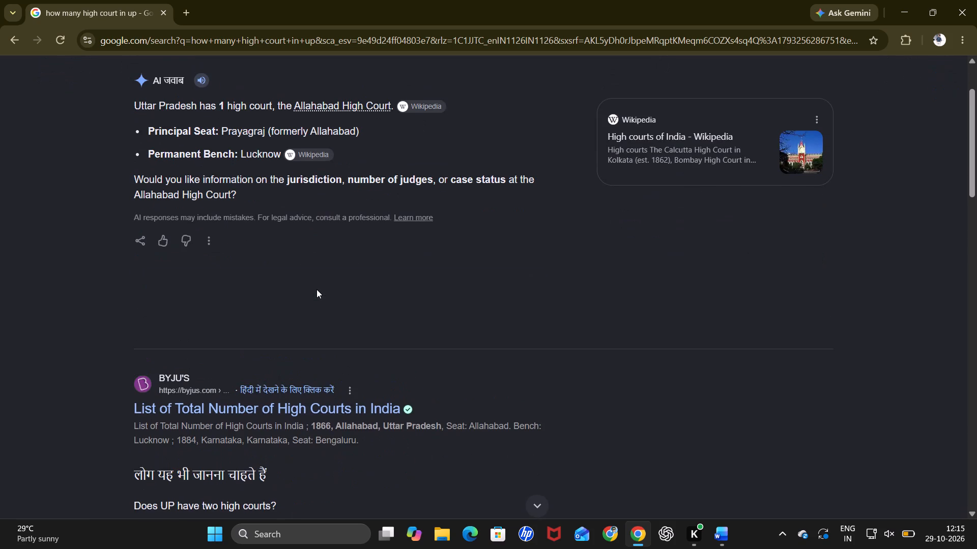
pyautogui.scroll(2, 317, 289)
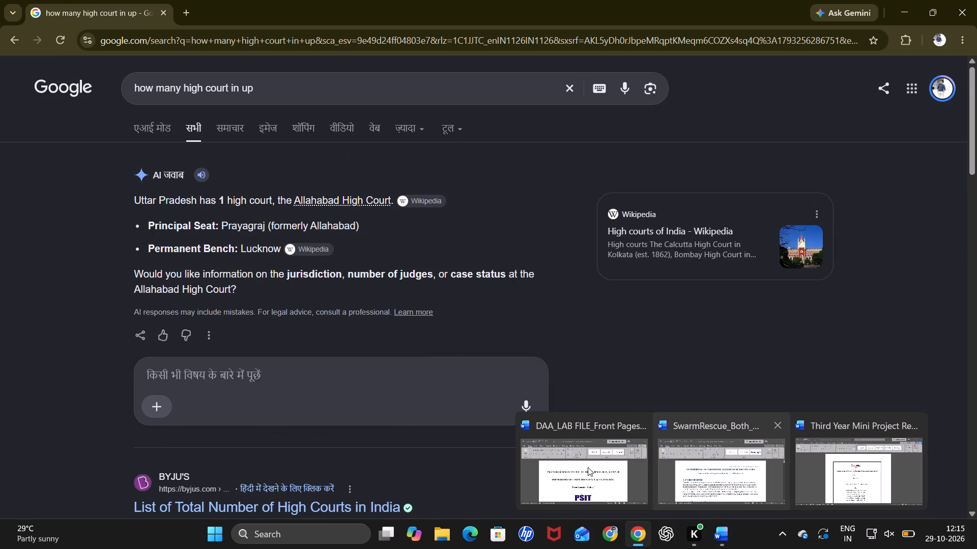
# Close the DAA_LAB FILE Word document and try to close the SwarmRescue document without leaving the browser.
pyautogui.scroll(-1, 631, 430)
pyautogui.click(641, 417)
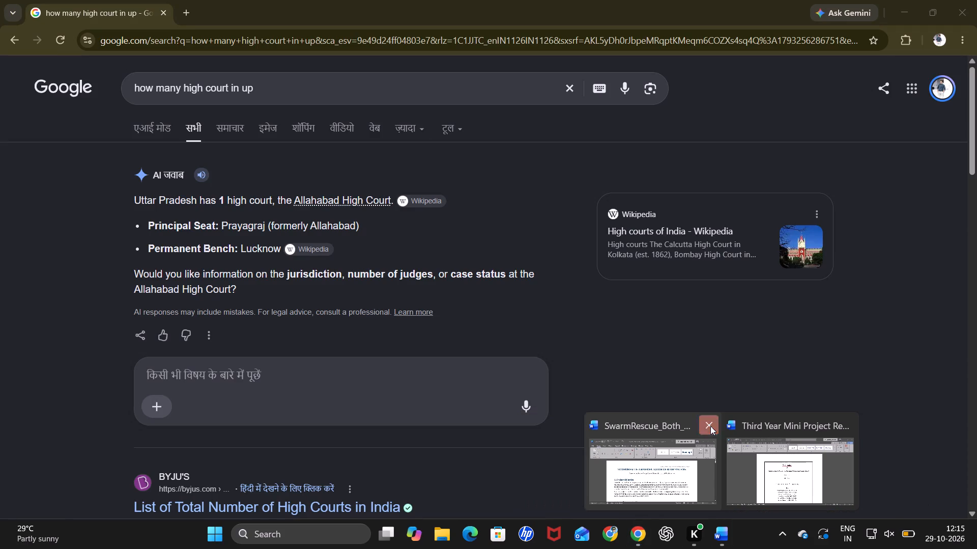
pyautogui.click(710, 426)
# Switch to the Third Year Mini Project Report in Word and review it from the title page through the Certificate to the Acknowledgement.
pyautogui.click(767, 464)
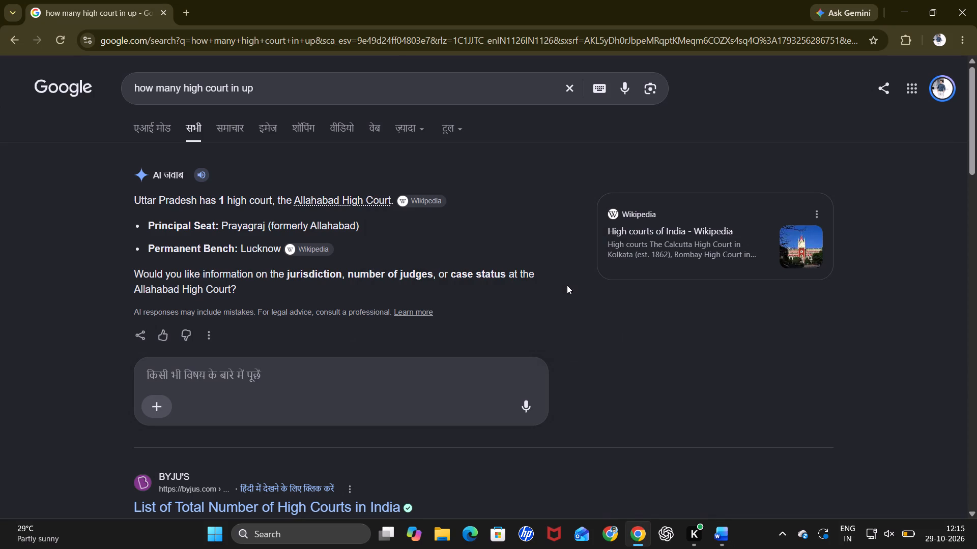
pyautogui.click(720, 534)
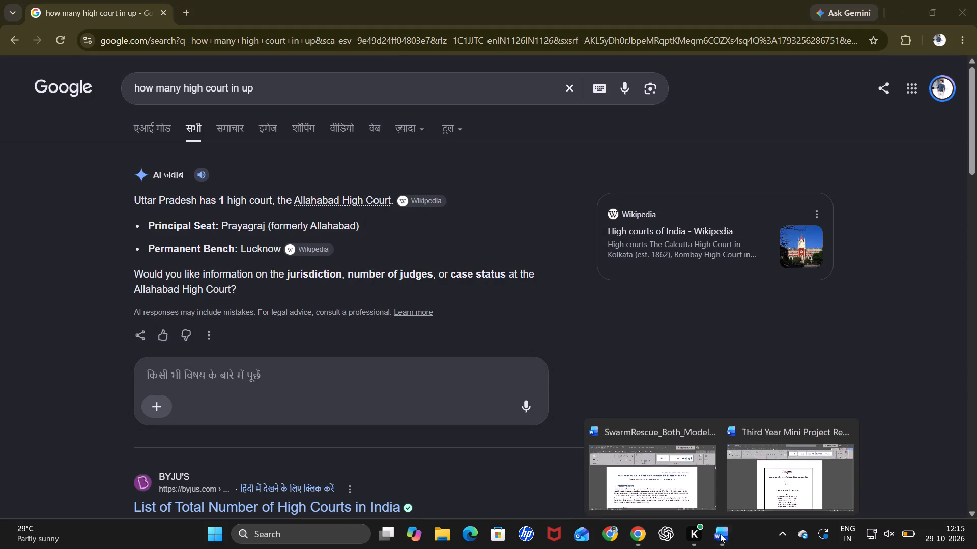
pyautogui.click(774, 465)
pyautogui.scroll(-1, 547, 360)
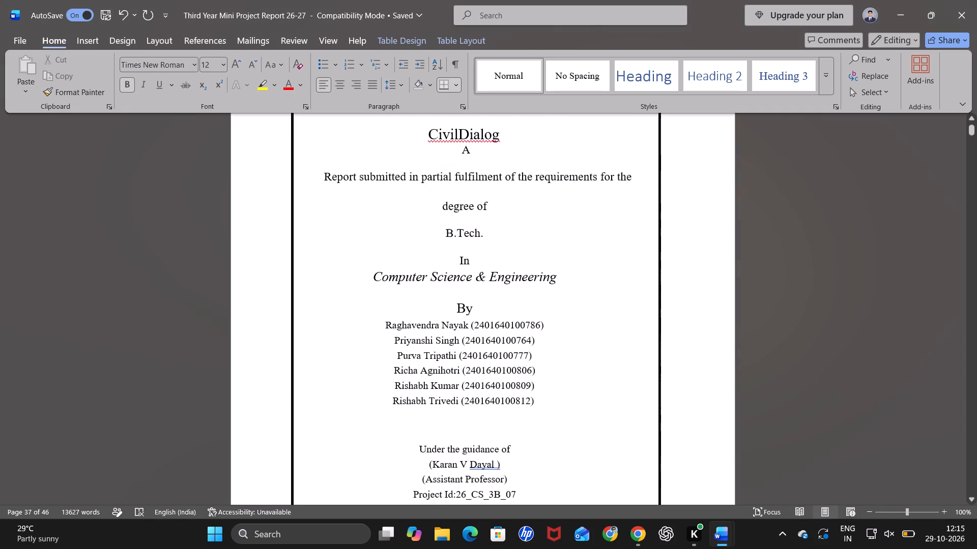
pyautogui.scroll(-10, 547, 360)
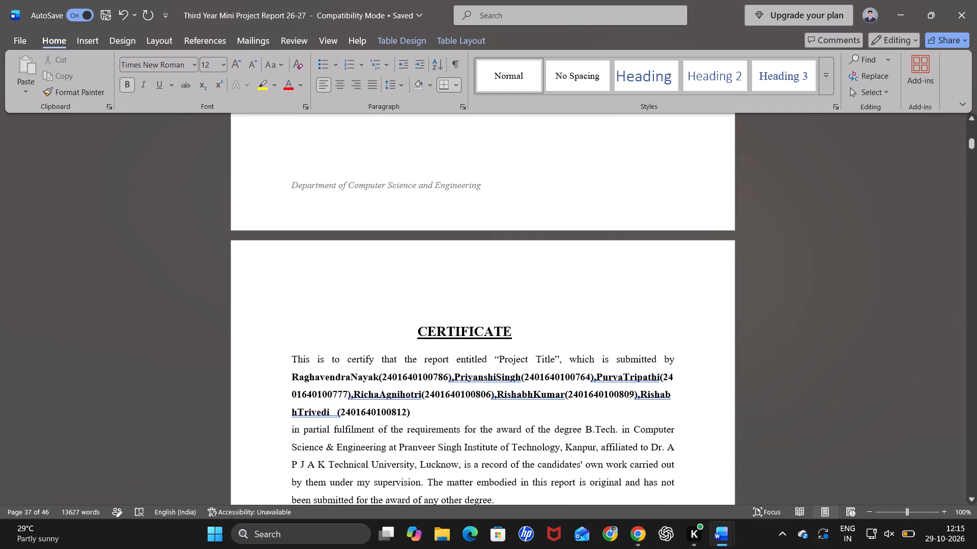
pyautogui.scroll(-1, 547, 360)
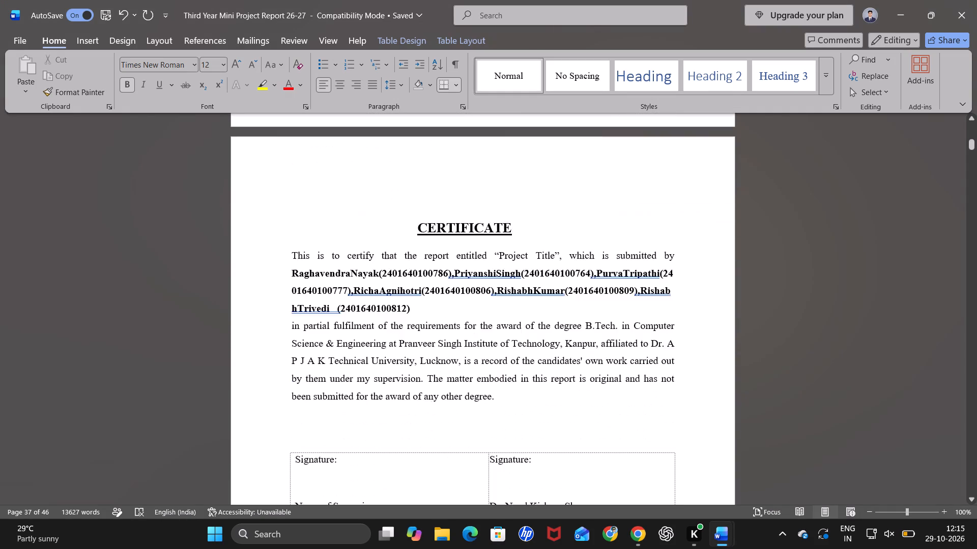
pyautogui.scroll(-6, 547, 360)
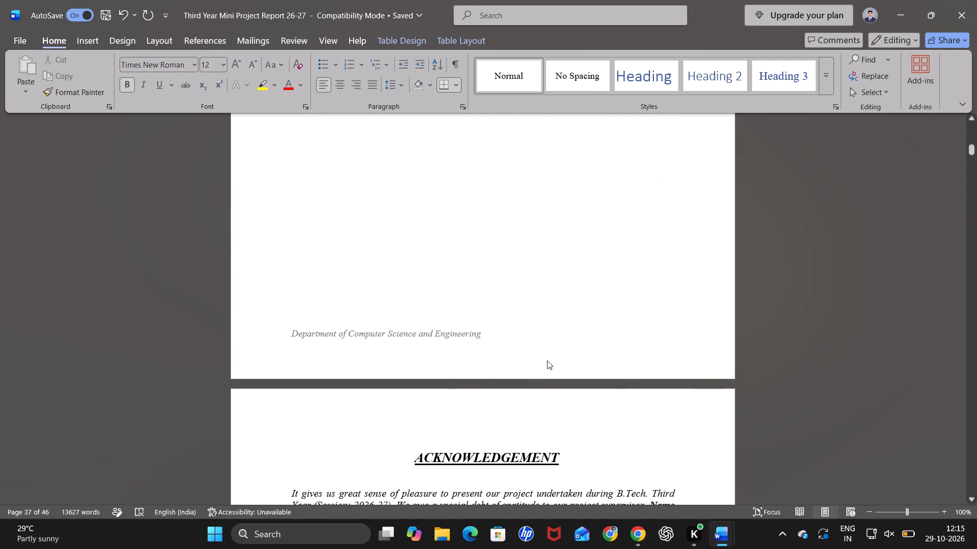
# Return to Chrome, search Google for "how many judges in supreme court", and read the expanded AI answer and the results below it.
pyautogui.click(631, 529)
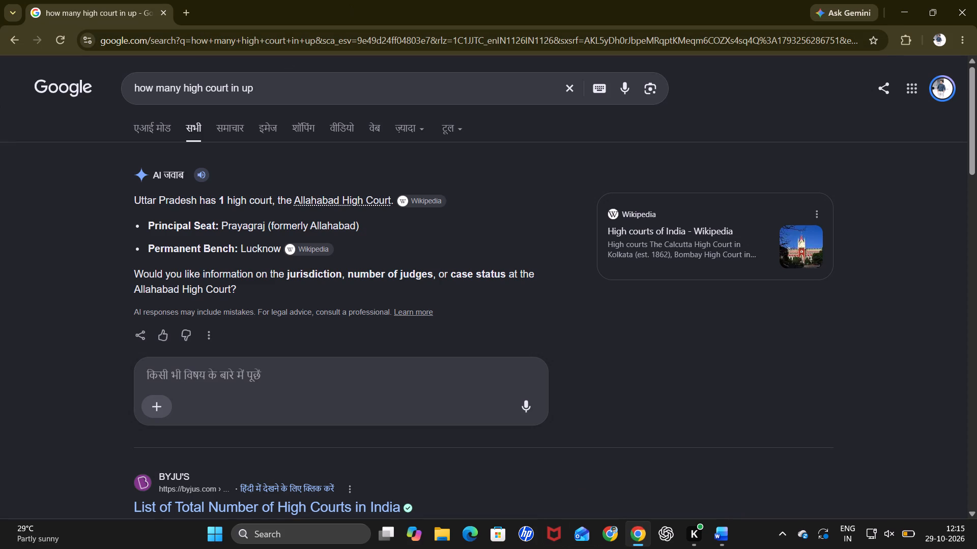
pyautogui.moveTo(265, 93); pyautogui.dragTo(84, 73)
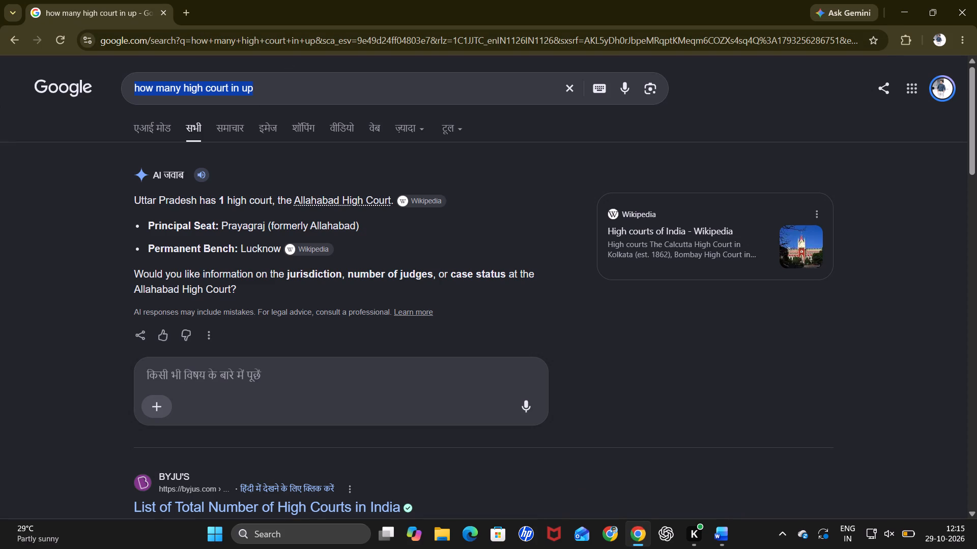
pyautogui.write('how many')
pyautogui.press('space')
pyautogui.write('judges u')
pyautogui.press('BackSpace')
pyautogui.write('in')
pyautogui.click(209, 140)
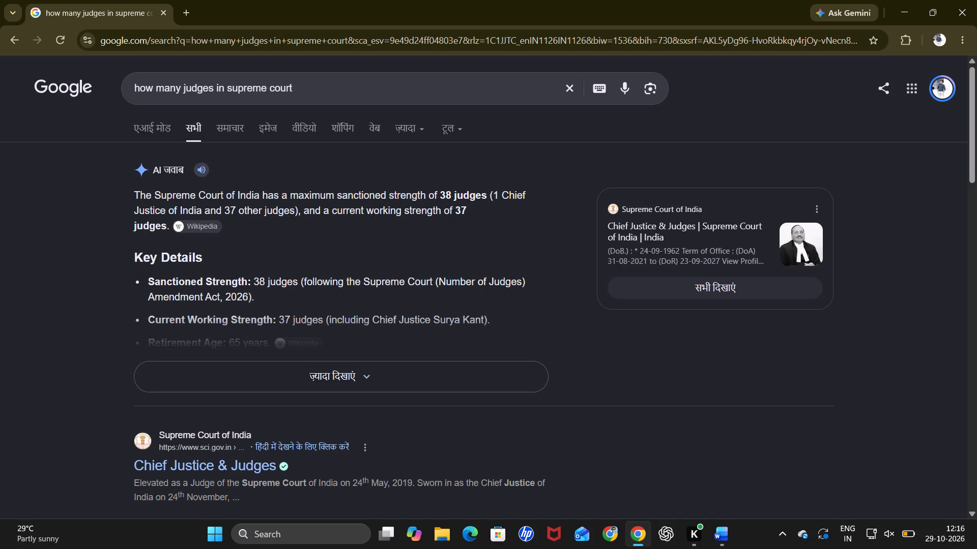
pyautogui.click(335, 375)
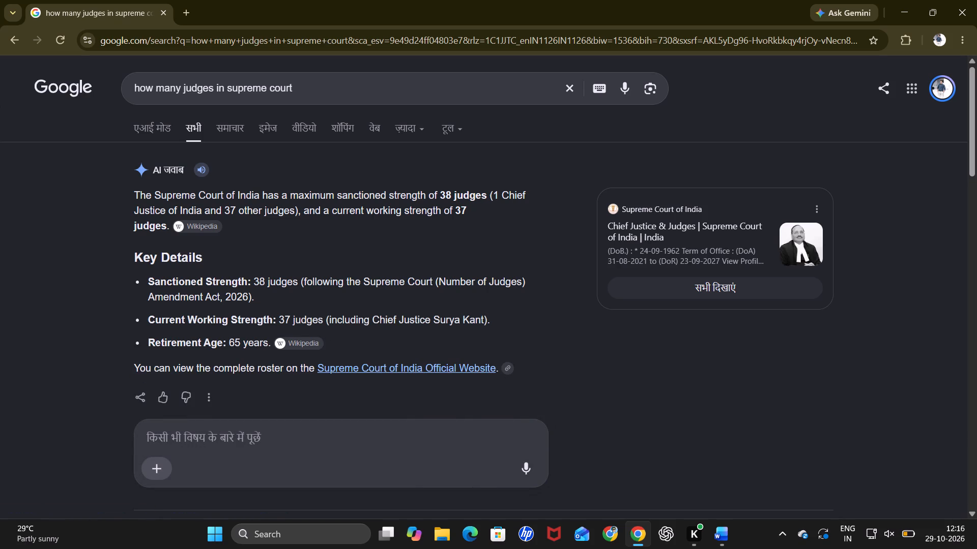
pyautogui.scroll(-5, 196, 324)
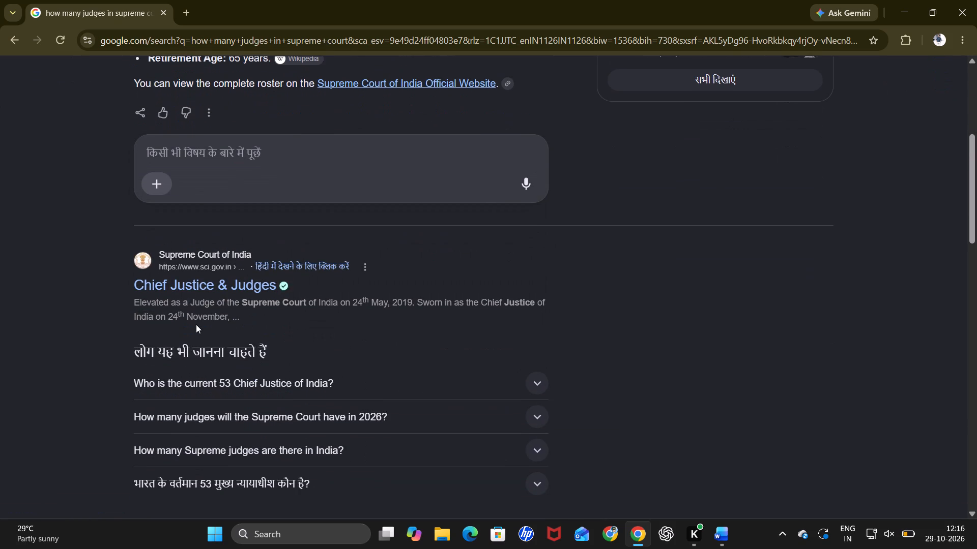
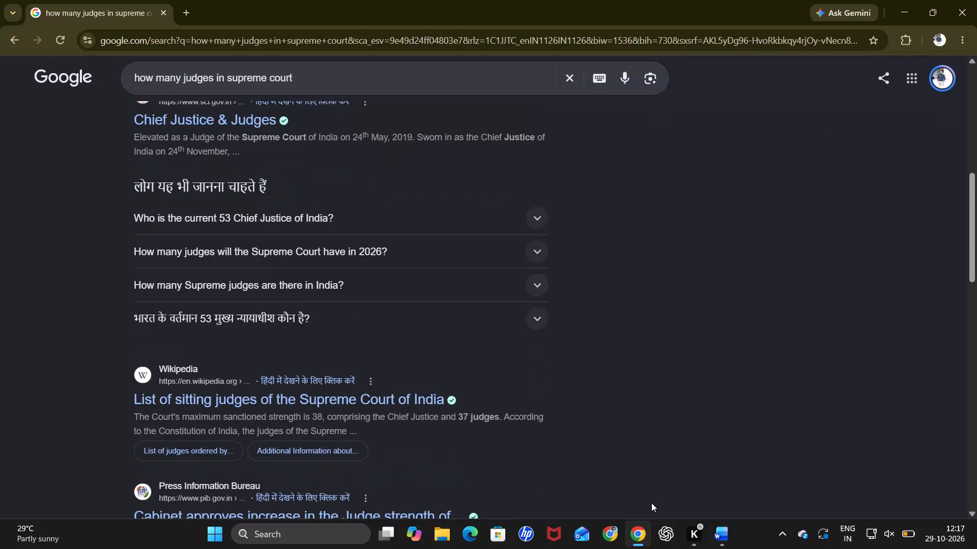
# Close the SwarmRescue Word document, leaving the Third Year Mini Project Report open.
pyautogui.click(725, 542)
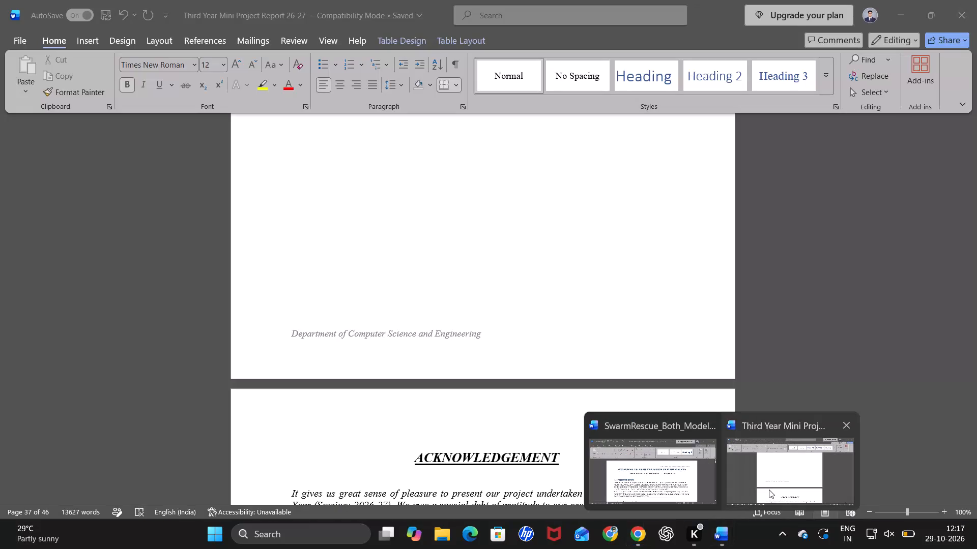
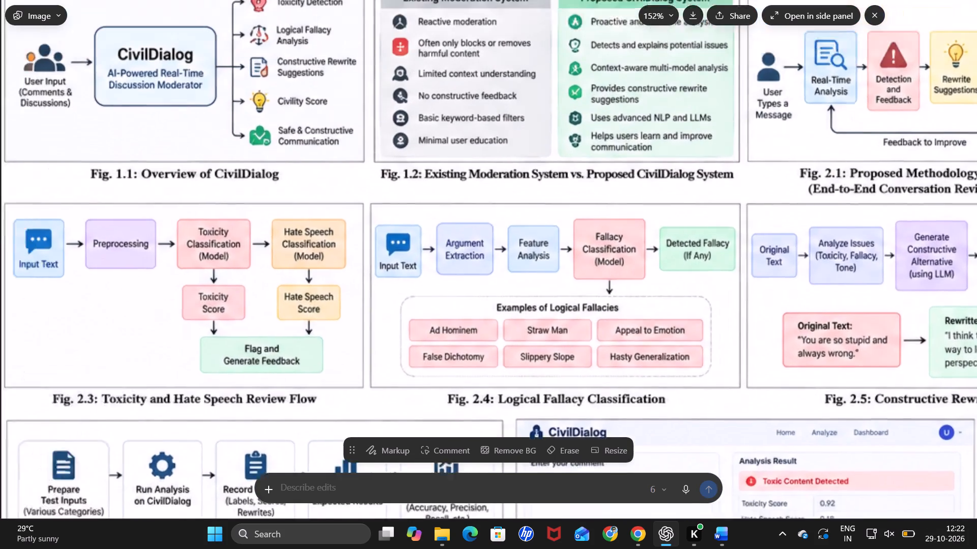
pyautogui.moveTo(342, 347); pyautogui.dragTo(519, 460)
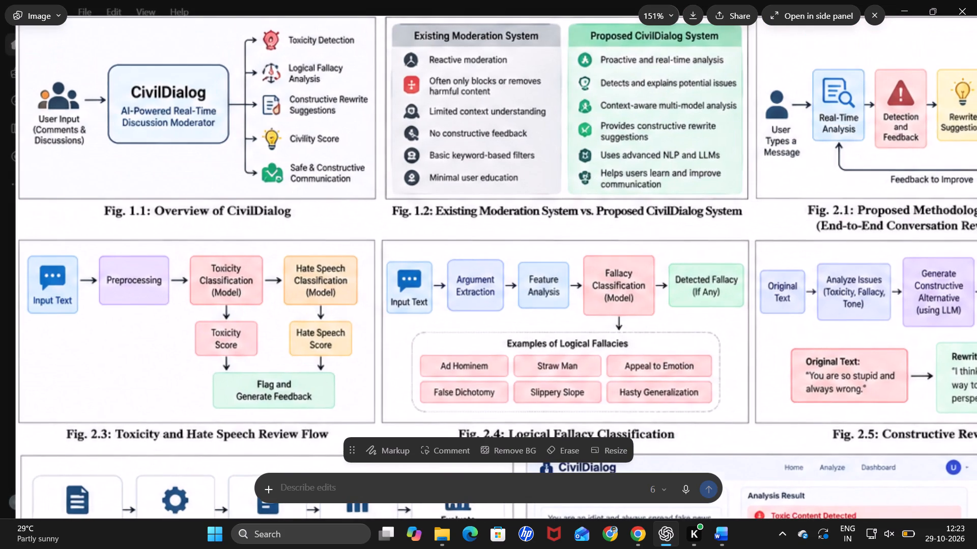
pyautogui.moveTo(521, 369); pyautogui.dragTo(563, 351)
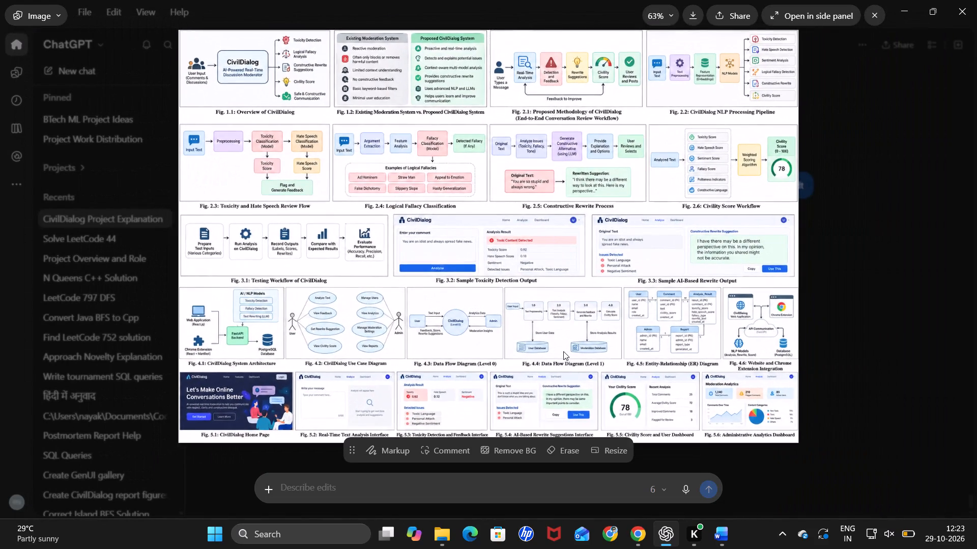
pyautogui.moveTo(254, 269); pyautogui.dragTo(409, 380)
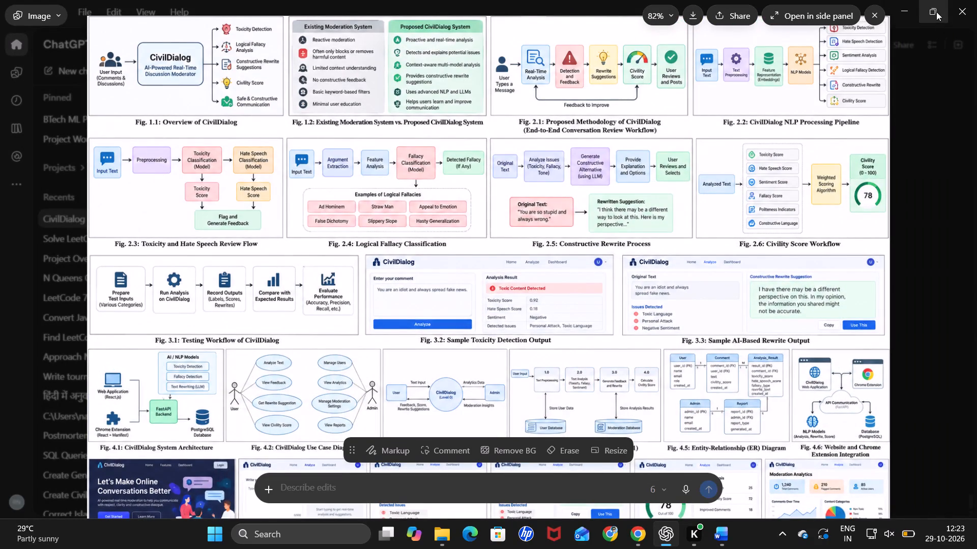
# Place the figure sheet and the report side by side, and look through Chapter 1 and the start of Chapter 2 for figures.
pyautogui.click(875, 62)
pyautogui.scroll(-9, 702, 219)
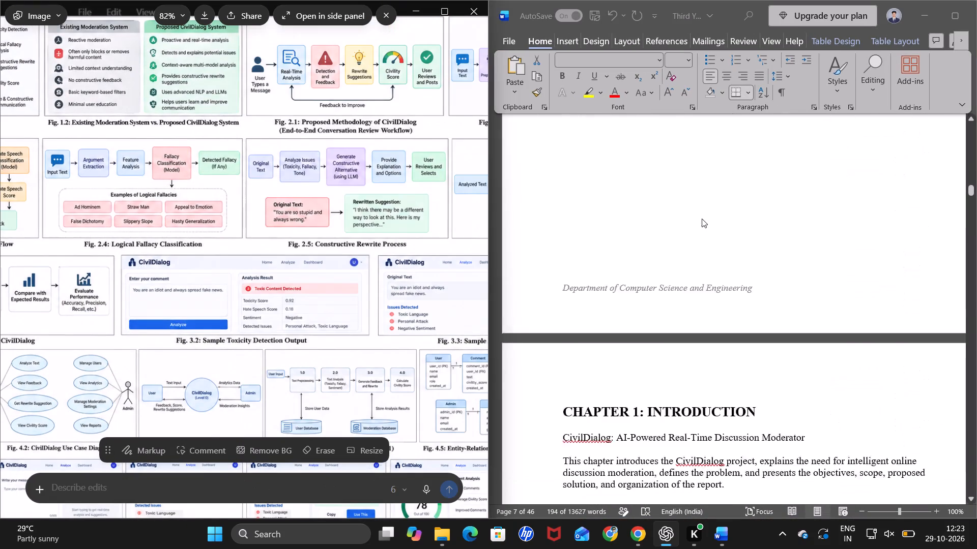
pyautogui.scroll(-15, 702, 219)
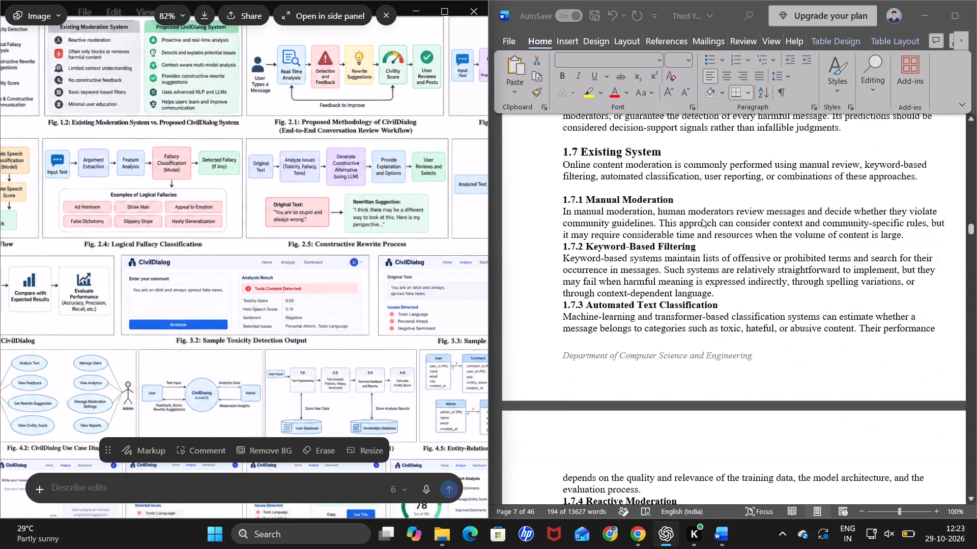
pyautogui.scroll(-3, 702, 219)
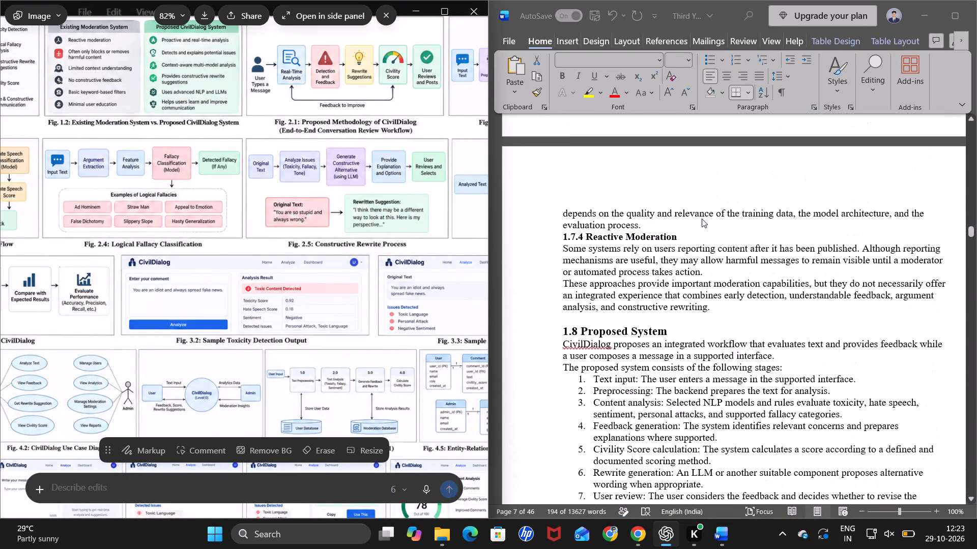
pyautogui.scroll(-9, 702, 219)
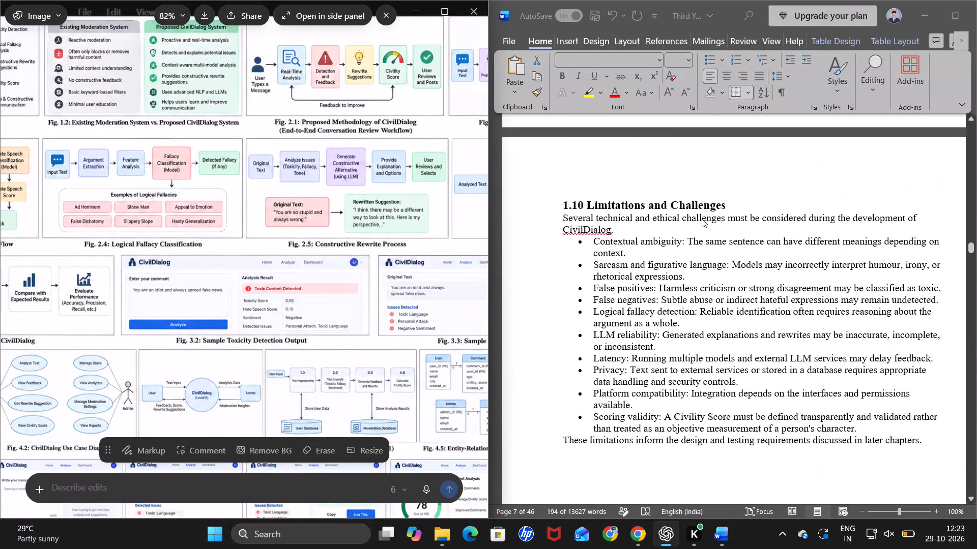
pyautogui.scroll(-4, 702, 219)
pyautogui.scroll(1, 702, 219)
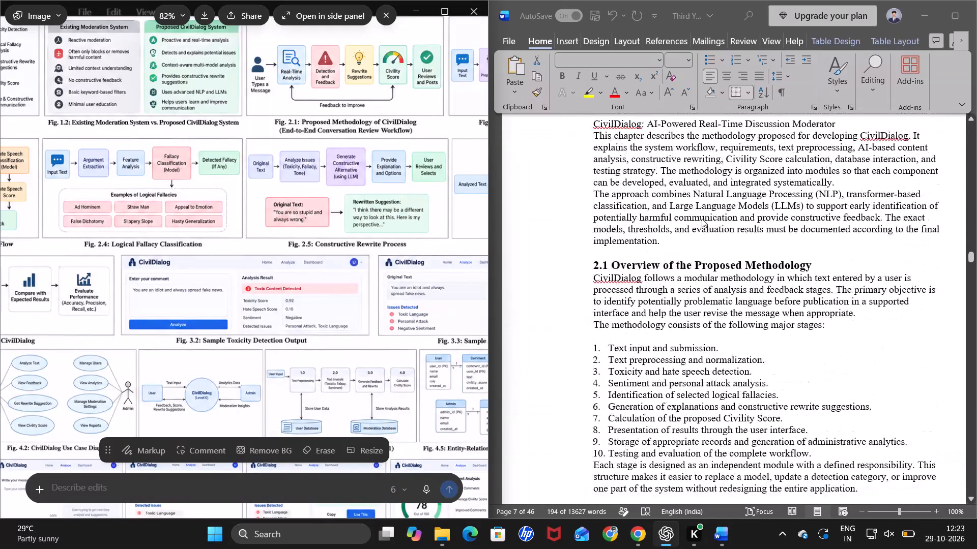
pyautogui.scroll(-4, 702, 219)
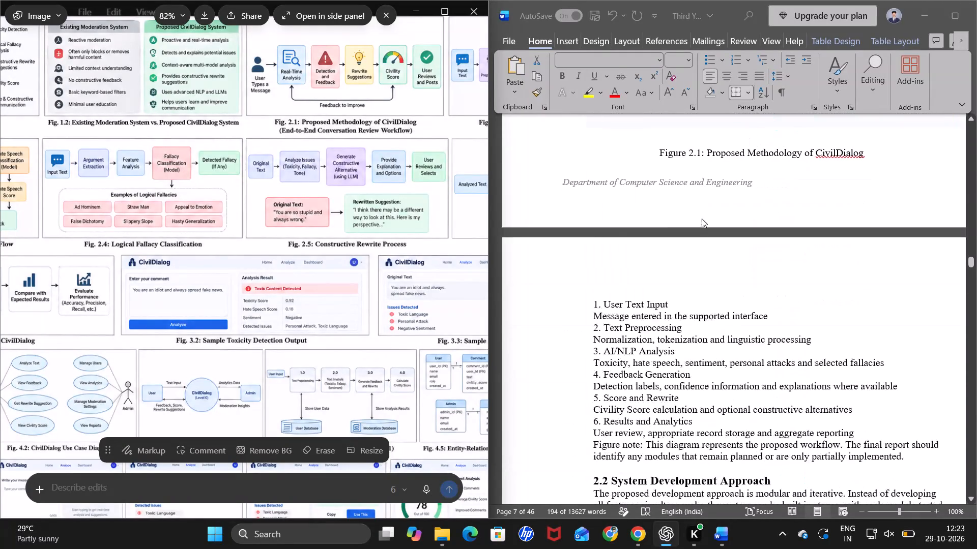
pyautogui.scroll(-2, 702, 219)
# Go back to Figure 1.1 in the report and check the figure and table placements from there through Section 2.5.
pyautogui.scroll(10, 702, 219)
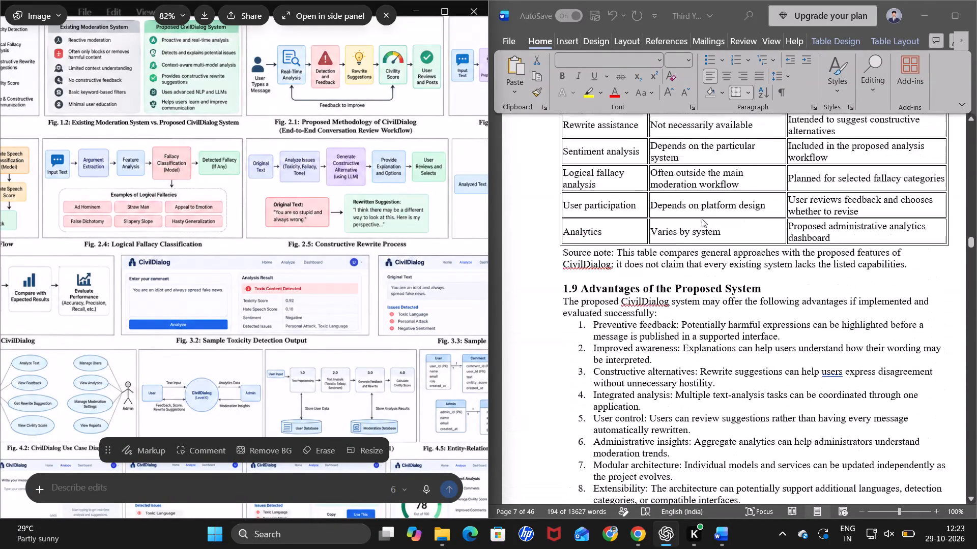
pyautogui.scroll(9, 702, 219)
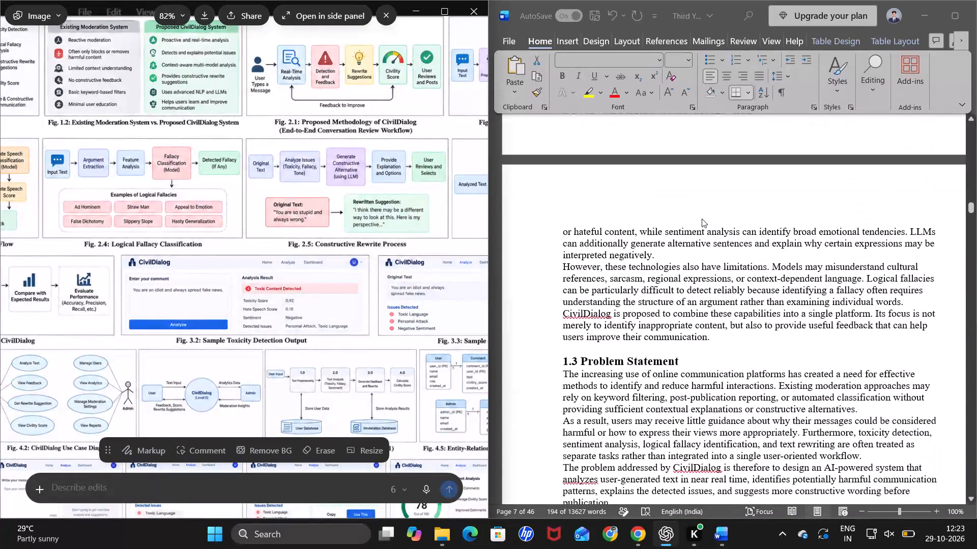
pyautogui.scroll(-4, 702, 219)
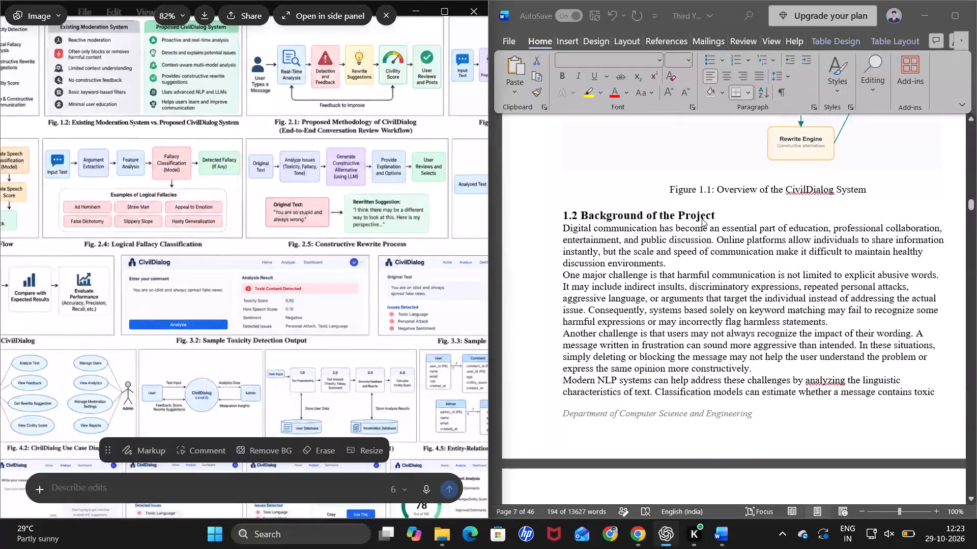
pyautogui.scroll(-12, 702, 219)
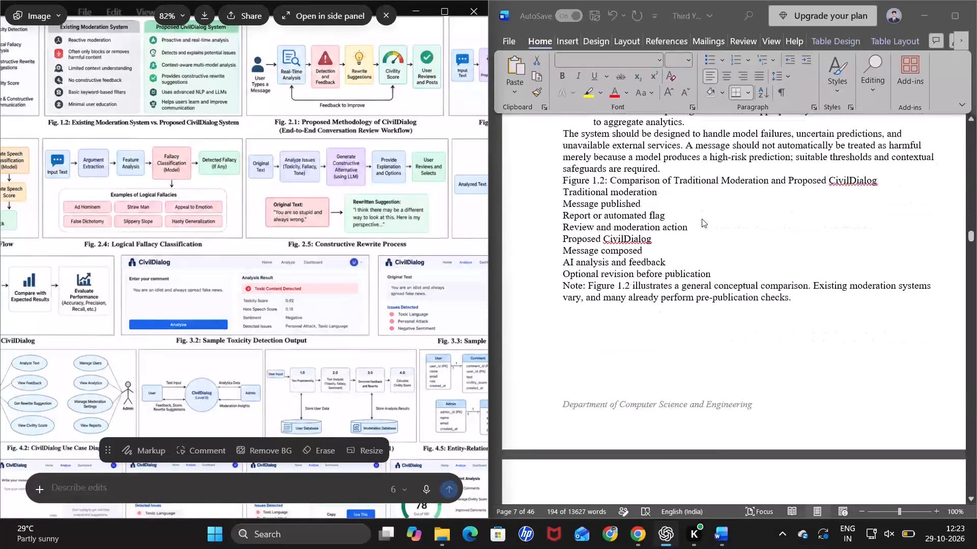
pyautogui.scroll(-7, 702, 219)
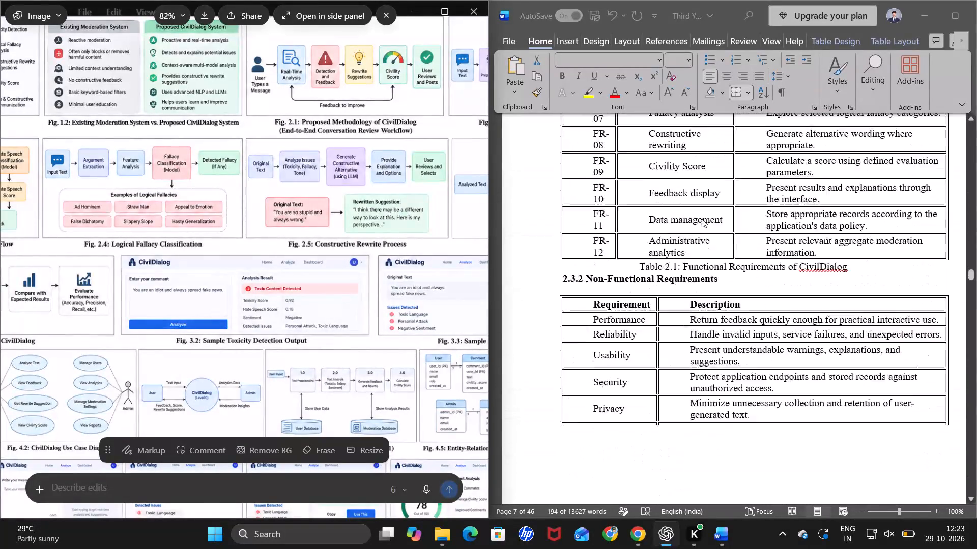
pyautogui.scroll(-1, 702, 219)
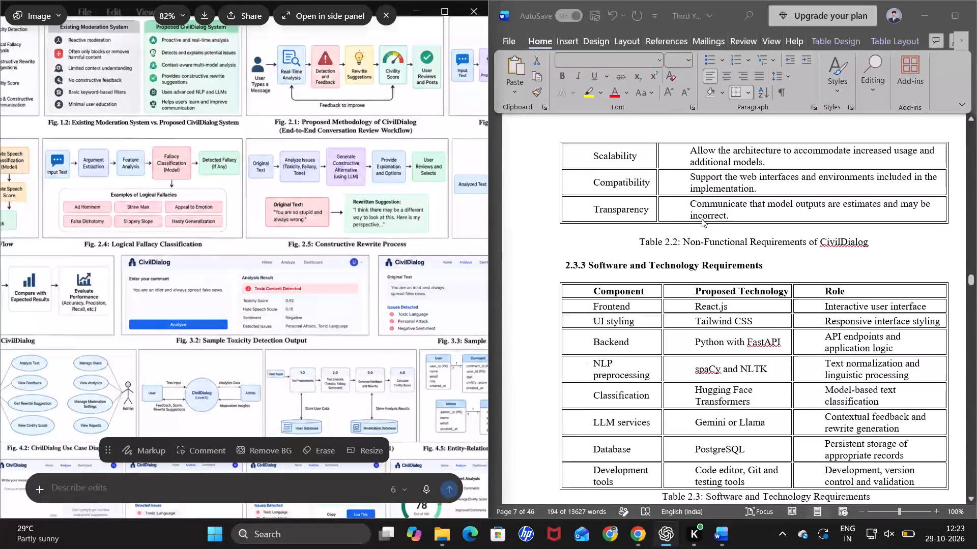
pyautogui.scroll(-3, 702, 219)
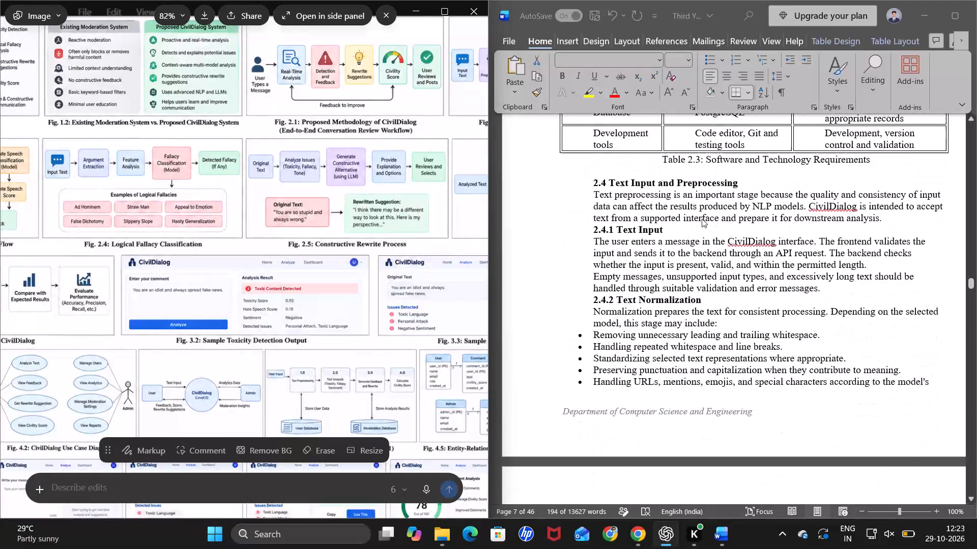
pyautogui.scroll(-3, 702, 219)
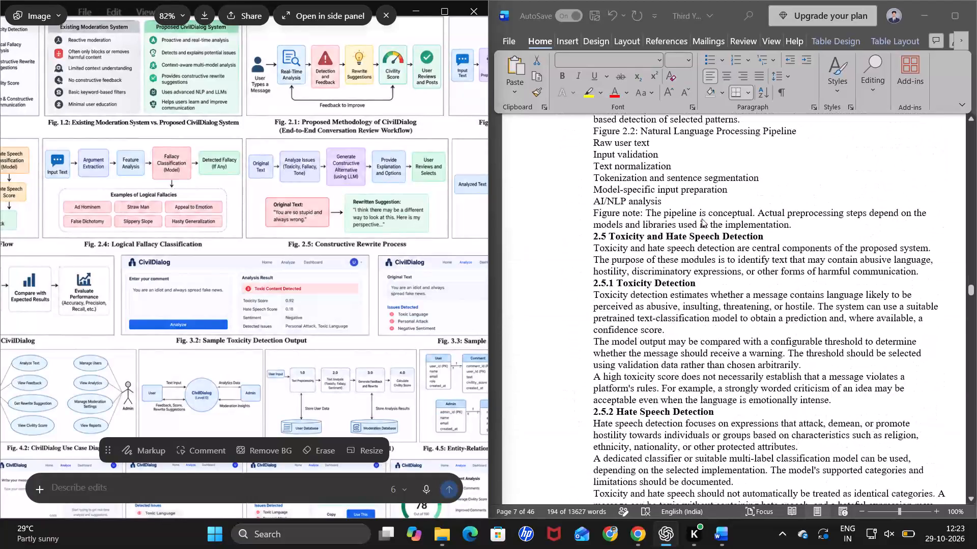
pyautogui.scroll(-3, 702, 219)
# Apply All Borders to the whole of Table 2.4, Categories of Harmful Content Considered.
pyautogui.click(702, 219)
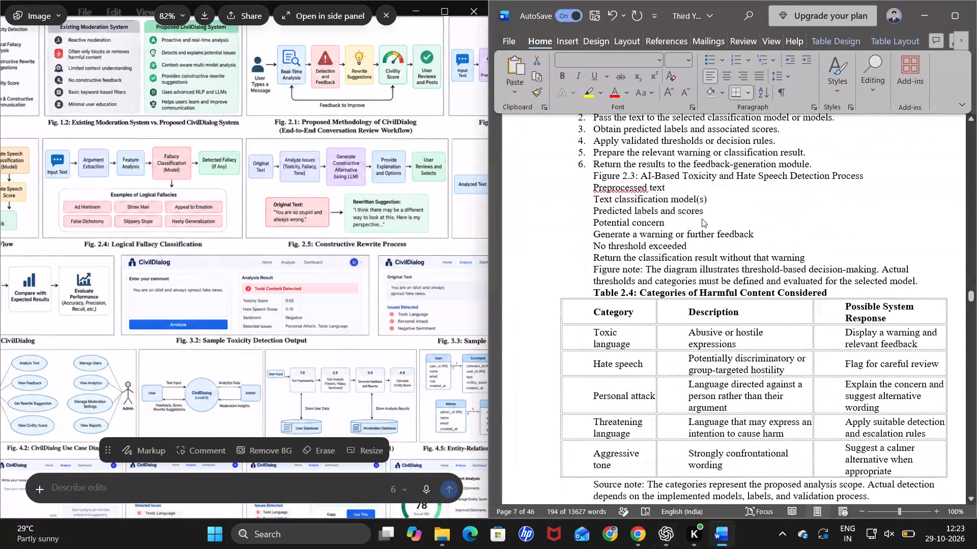
pyautogui.click(578, 312)
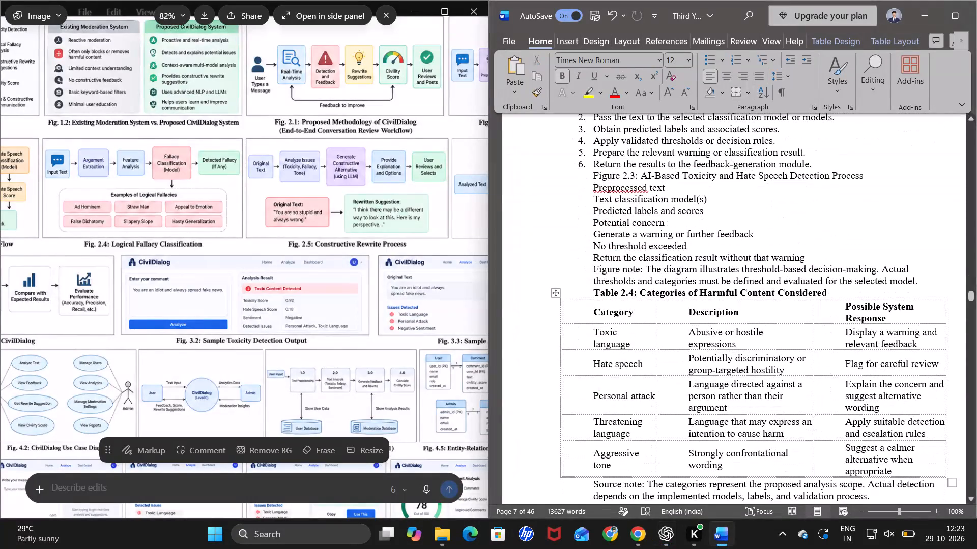
pyautogui.click(556, 289)
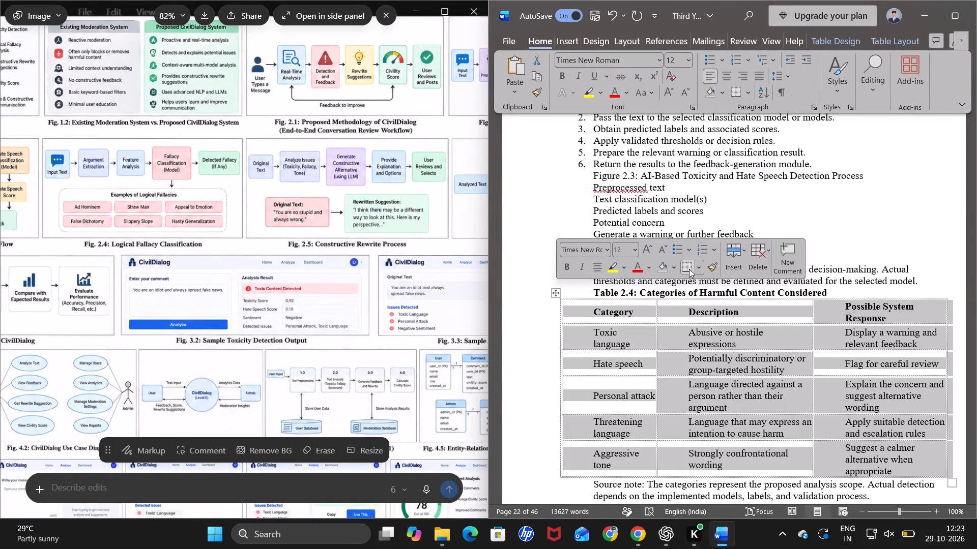
pyautogui.click(696, 268)
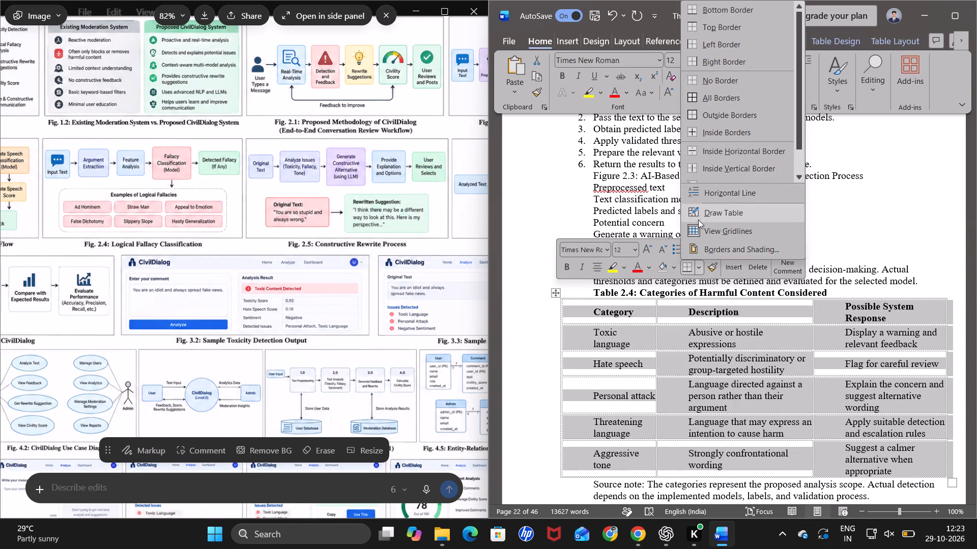
pyautogui.click(701, 101)
pyautogui.click(536, 352)
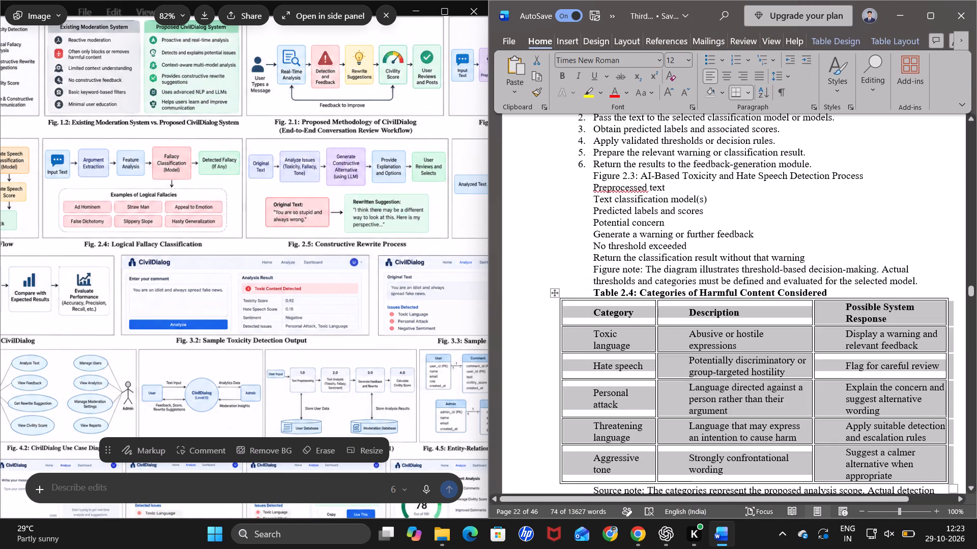
pyautogui.scroll(-3, 757, 412)
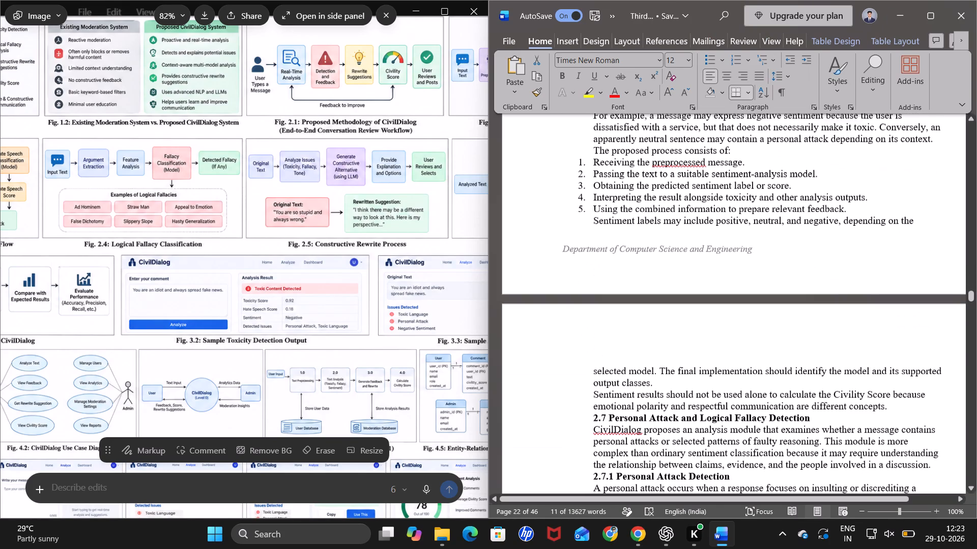
pyautogui.scroll(-2, 757, 412)
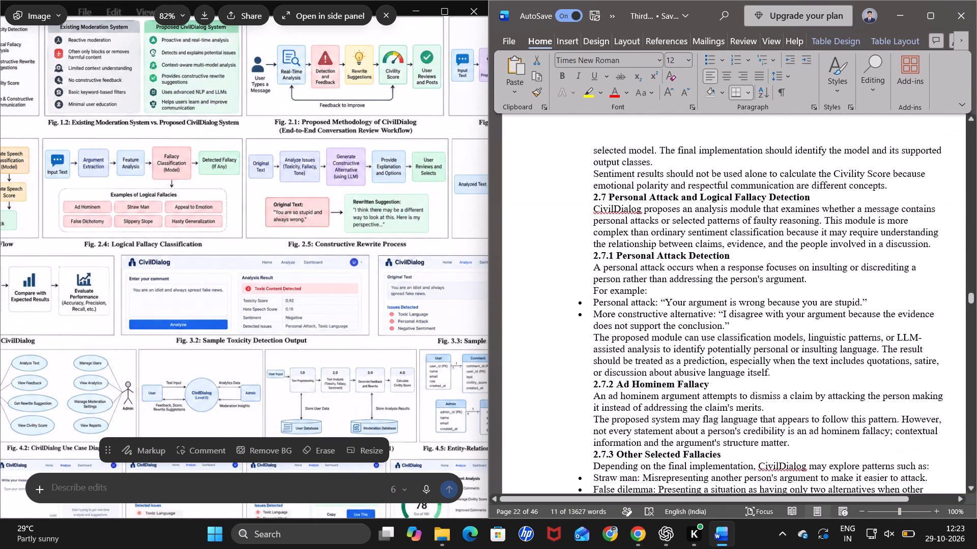
pyautogui.scroll(-2, 757, 412)
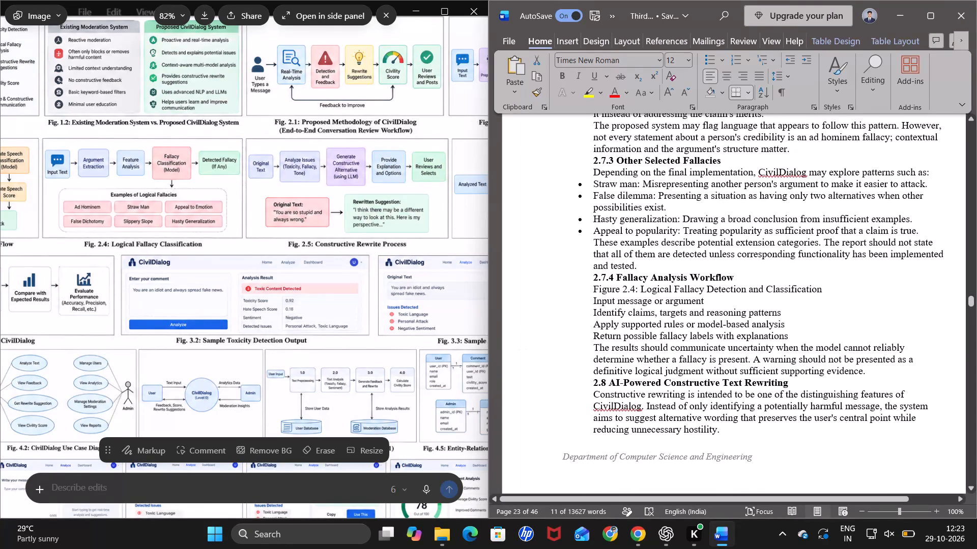
pyautogui.scroll(3, 660, 274)
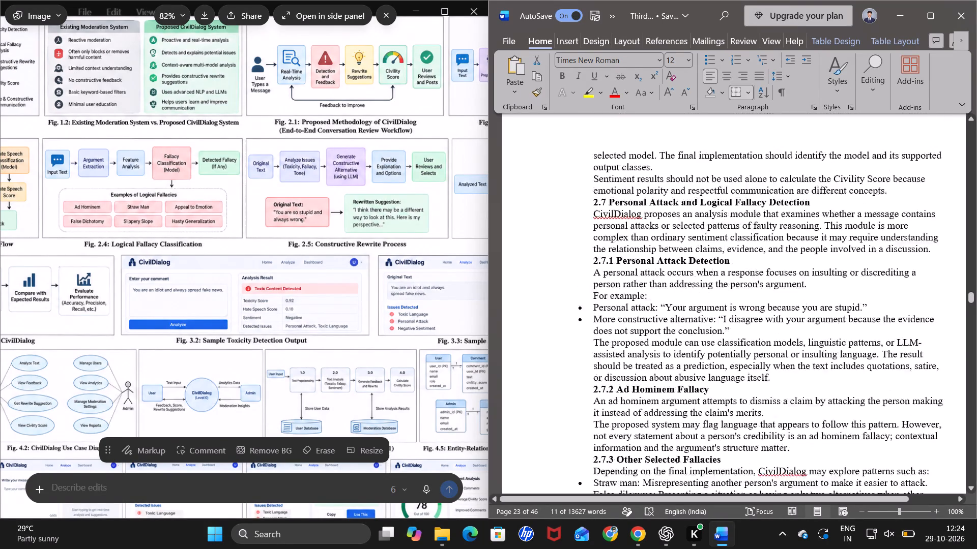
pyautogui.scroll(3, 660, 274)
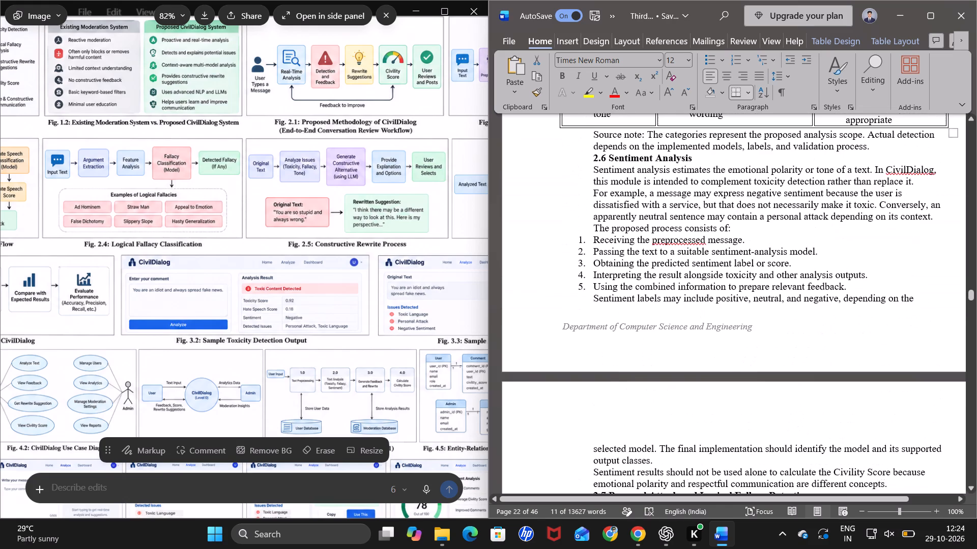
pyautogui.scroll(4, 660, 274)
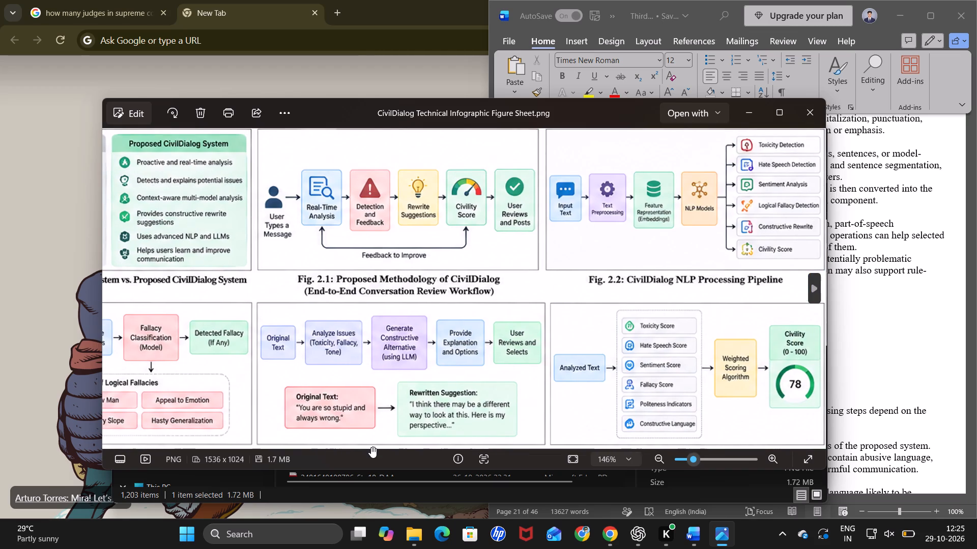
pyautogui.press('Print')
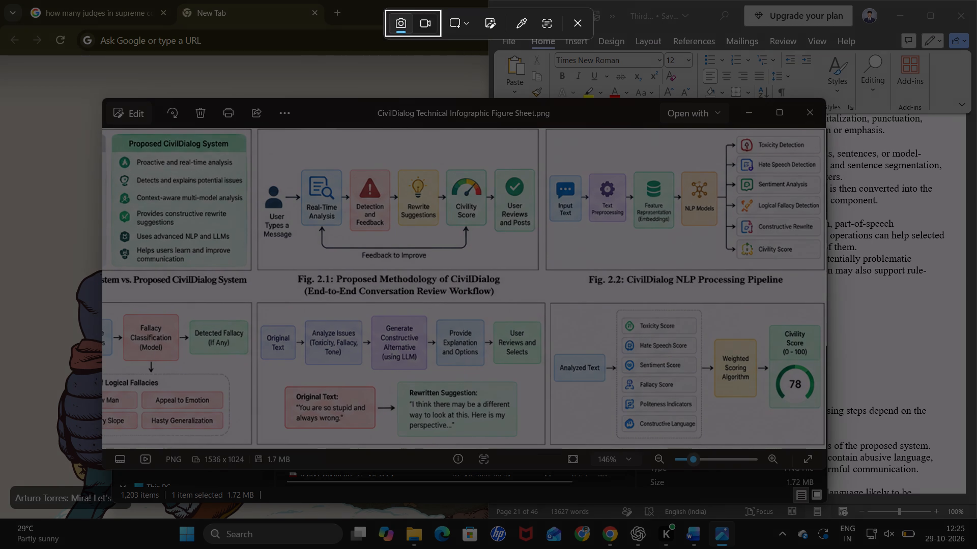
pyautogui.moveTo(545, 129); pyautogui.dragTo(815, 274)
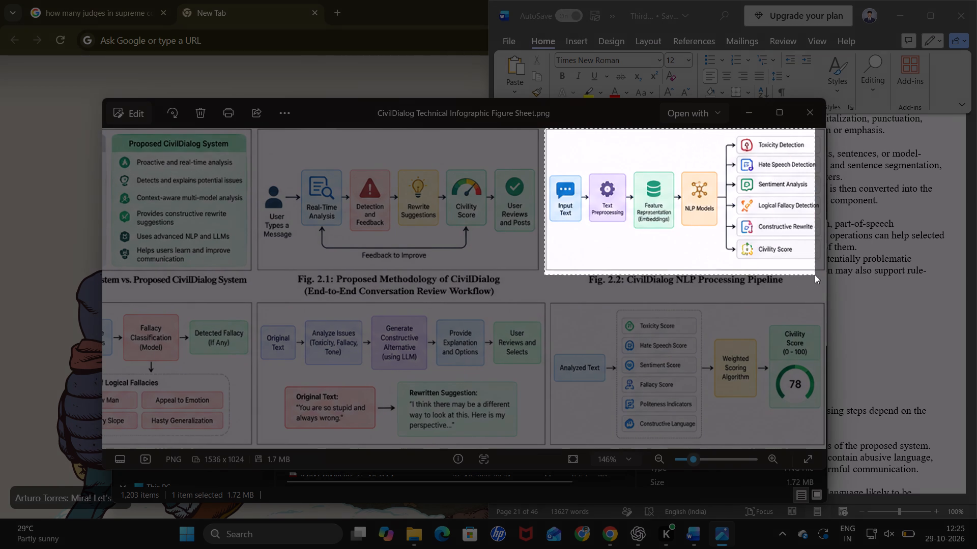
pyautogui.moveTo(815, 274); pyautogui.dragTo(827, 272)
pyautogui.click(687, 528)
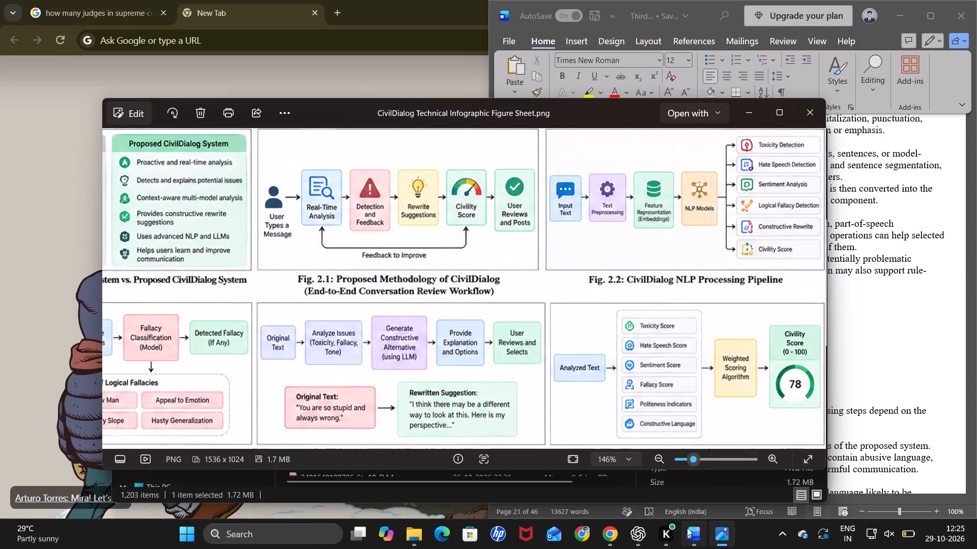
pyautogui.hotkey('ctrl', 'v')
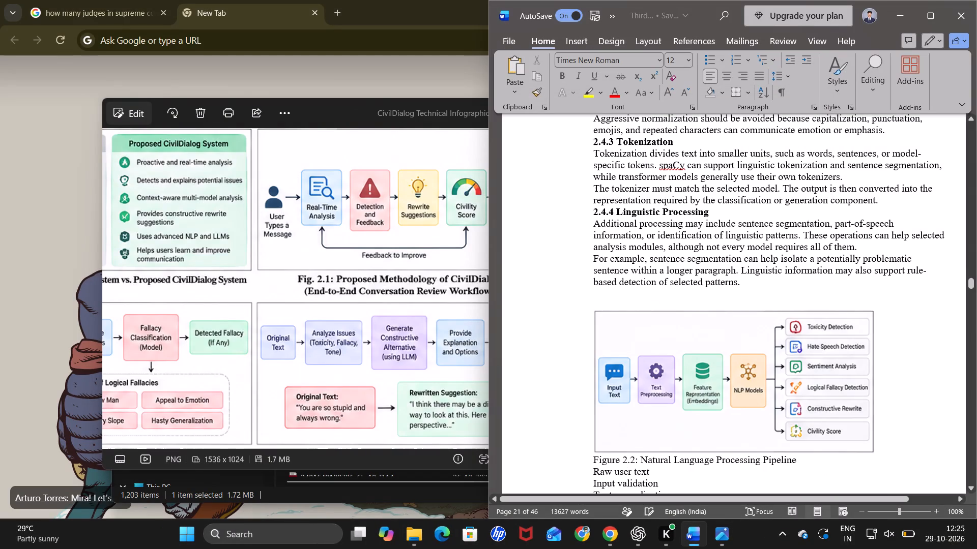
# Make the caption "Figure 2.2: Natural Language Processing Pipeline" bold.
pyautogui.scroll(-3, 622, 335)
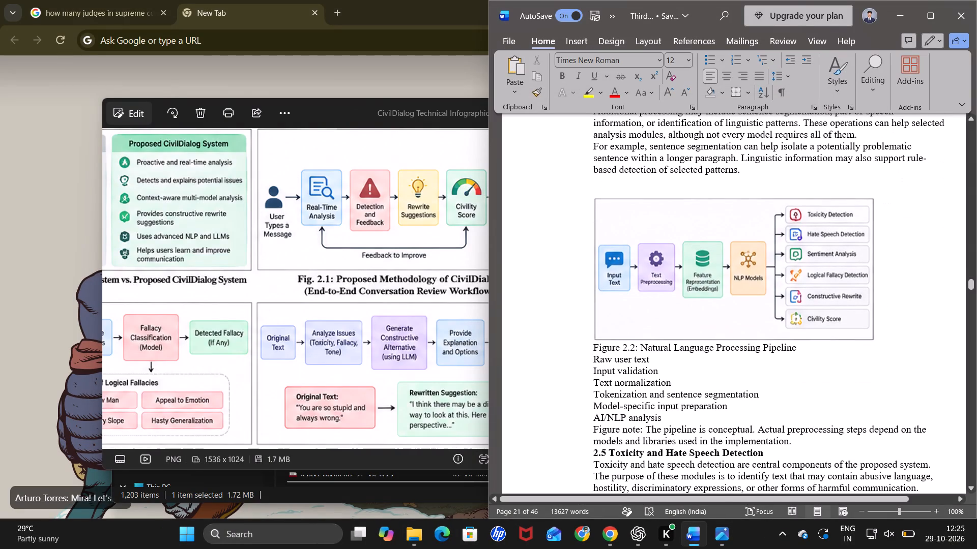
pyautogui.rightClick(666, 330)
pyautogui.click(596, 347)
pyautogui.moveTo(592, 349); pyautogui.dragTo(785, 347)
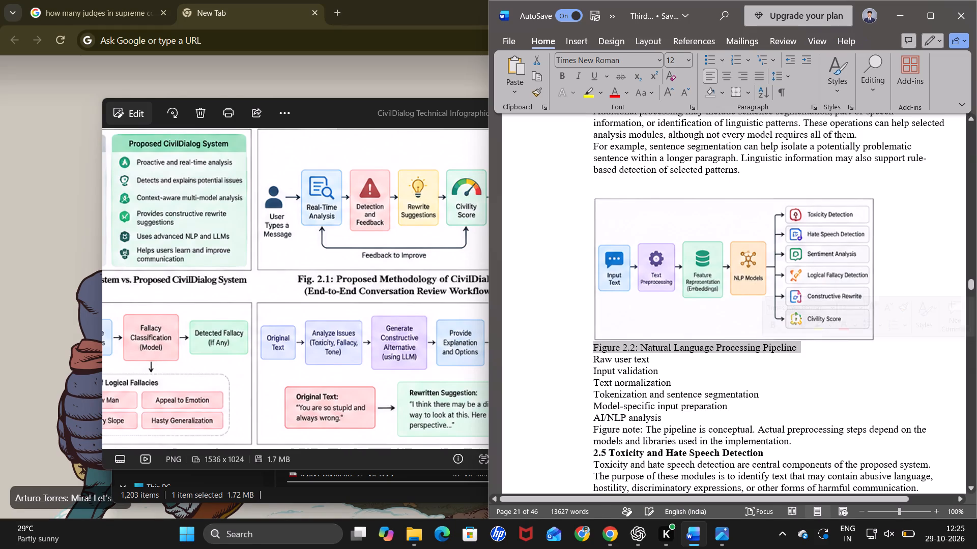
pyautogui.click(787, 345)
pyautogui.moveTo(800, 349); pyautogui.dragTo(597, 347)
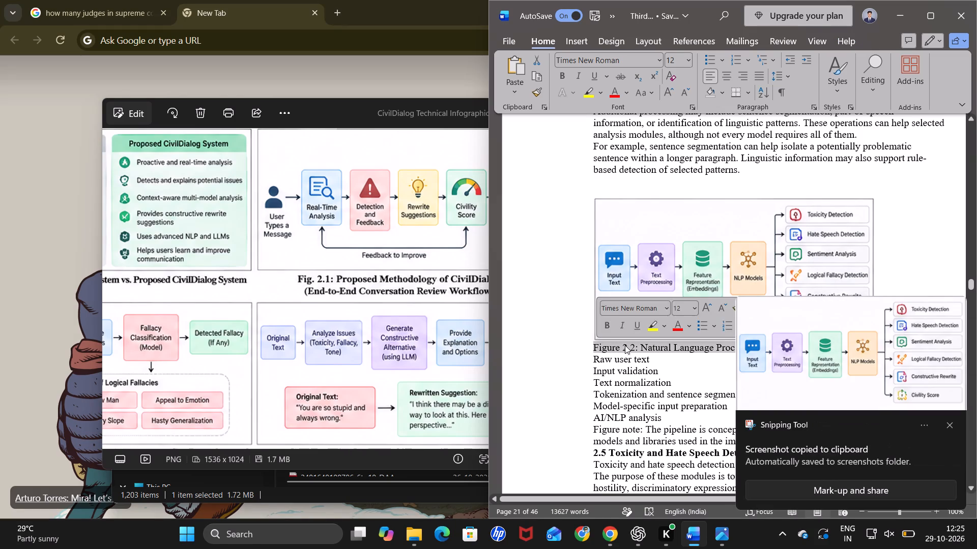
pyautogui.click(950, 428)
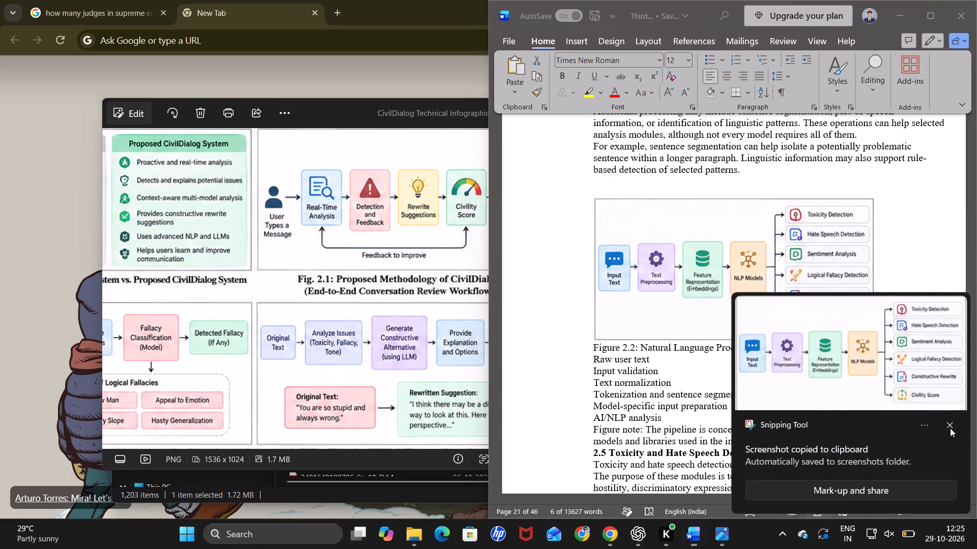
pyautogui.click(800, 352)
pyautogui.click(800, 352)
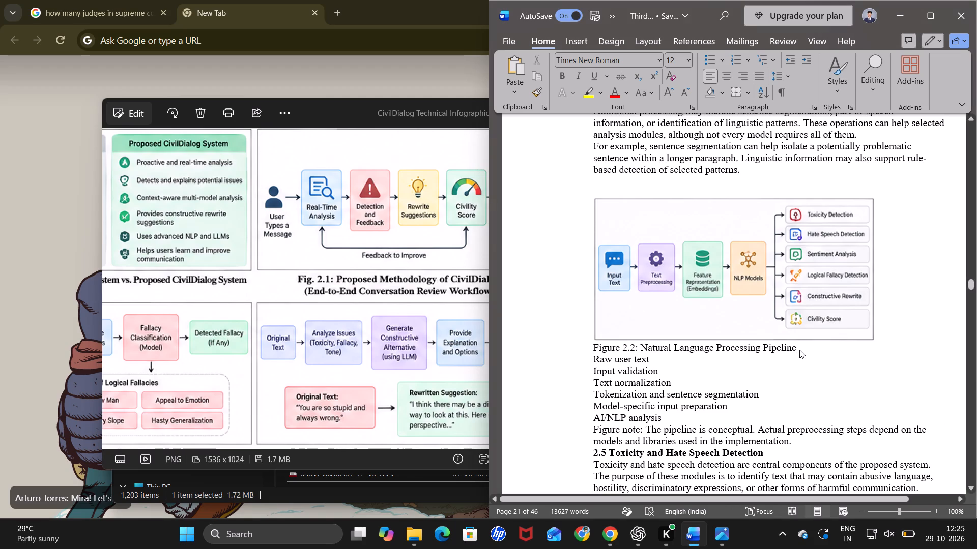
pyautogui.moveTo(592, 347); pyautogui.dragTo(798, 349)
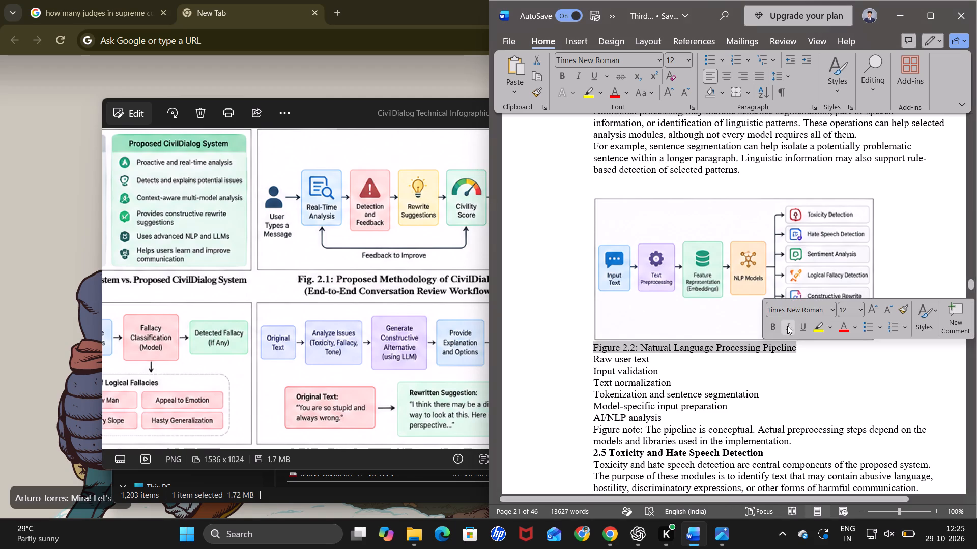
pyautogui.click(772, 321)
# Indent the Figure 2.2 caption with leading spaces so that it sits roughly centred beneath the pipeline diagram.
pyautogui.click(597, 345)
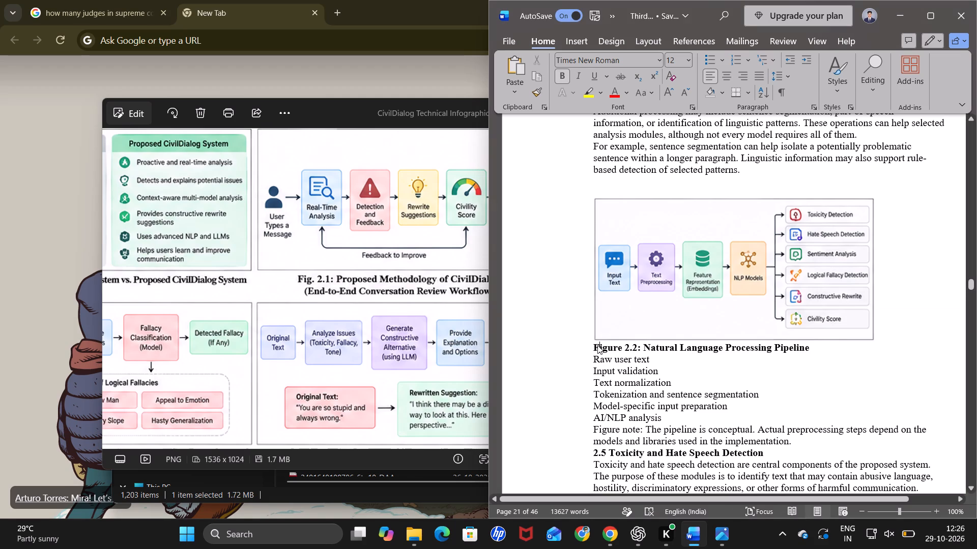
pyautogui.click(593, 345)
pyautogui.press('space')
pyautogui.press('space')
pyautogui.press('space')
pyautogui.press('space')
pyautogui.press('space')
pyautogui.press('space')
pyautogui.press('space')
pyautogui.press('space')
pyautogui.press('space')
pyautogui.press('space')
pyautogui.press('space')
pyautogui.press('space')
pyautogui.press('space')
pyautogui.press('space')
pyautogui.press('space')
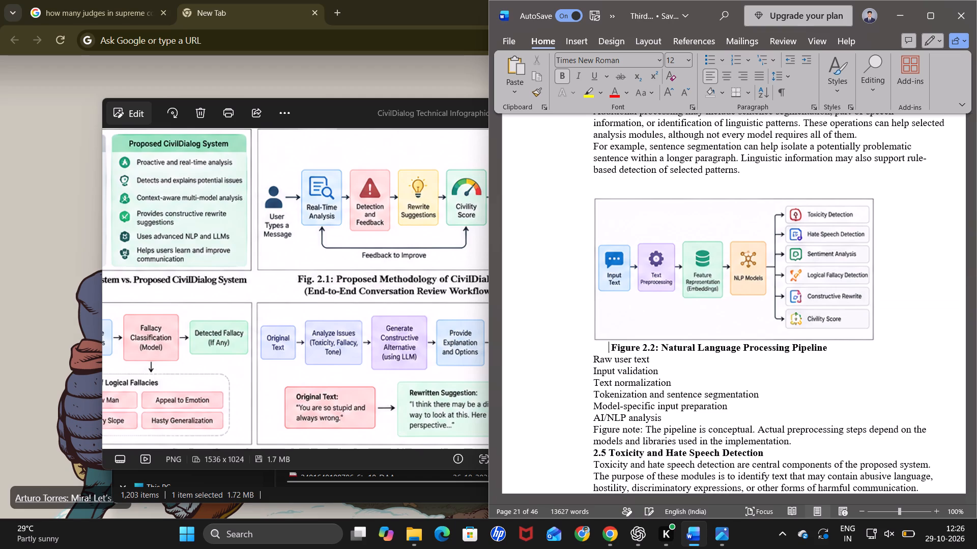
pyautogui.press('space')
pyautogui.press('space')
pyautogui.scroll(-1, 725, 423)
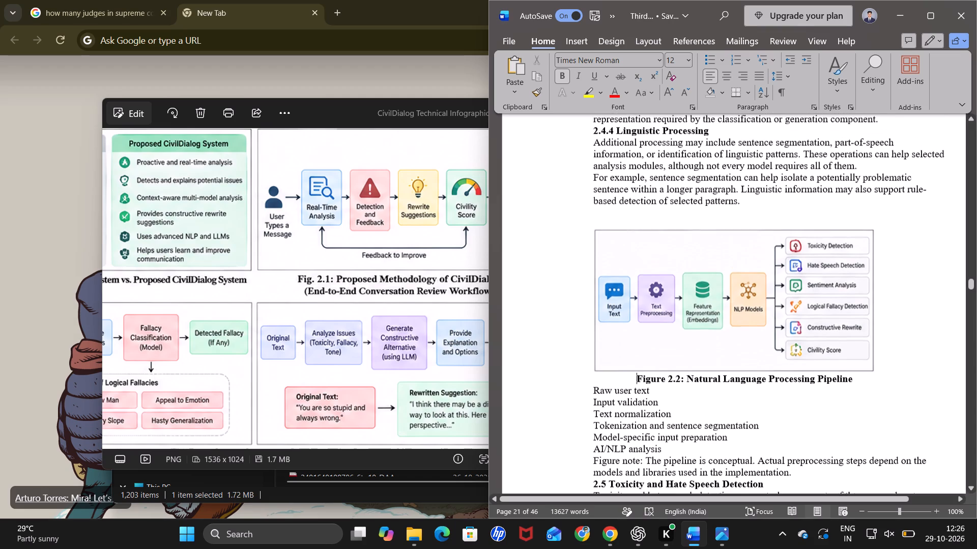
pyautogui.scroll(-3, 725, 423)
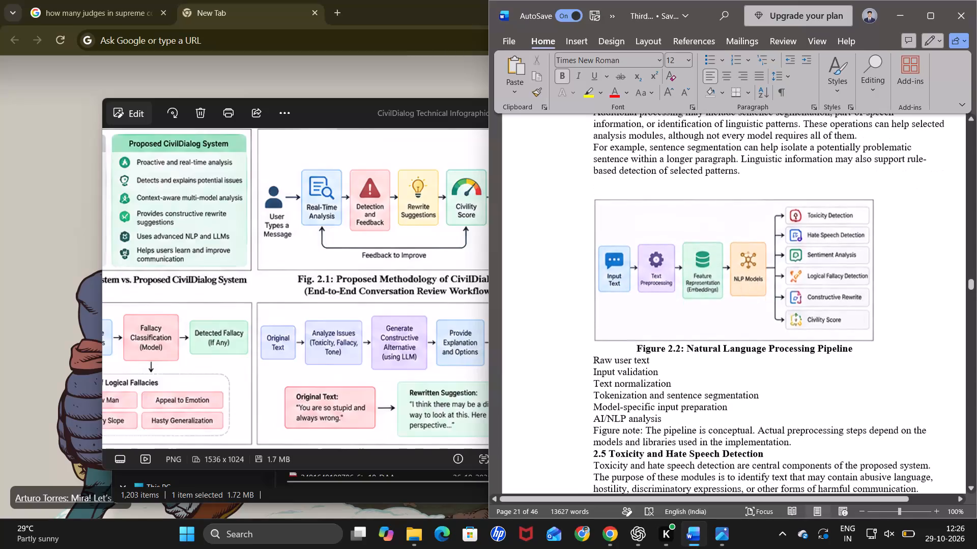
pyautogui.scroll(-1, 725, 423)
pyautogui.press('space')
pyautogui.press('space')
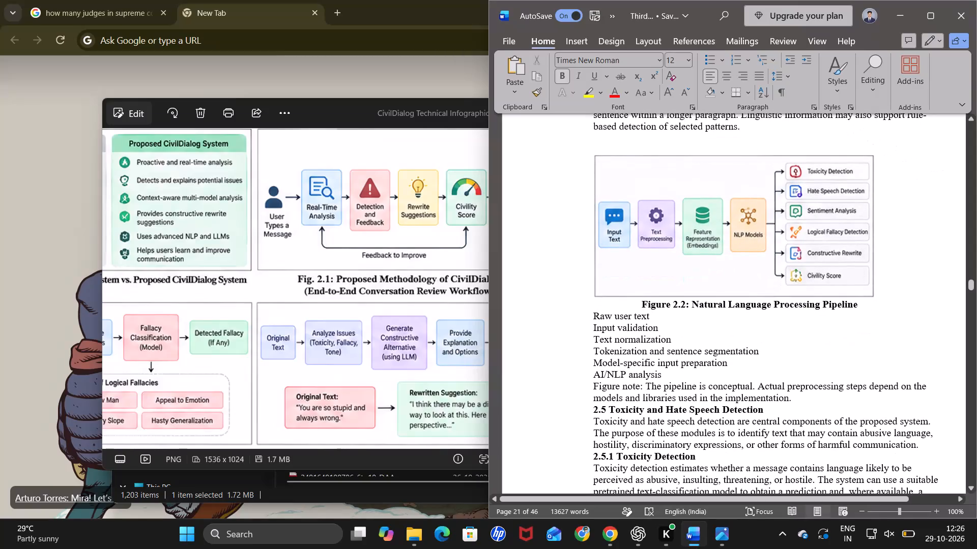
# Add a blank line between the Figure 2.2 caption and the "Raw user text" line.
pyautogui.hscroll(1, 857, 294)
pyautogui.click(860, 302)
pyautogui.press('Return')
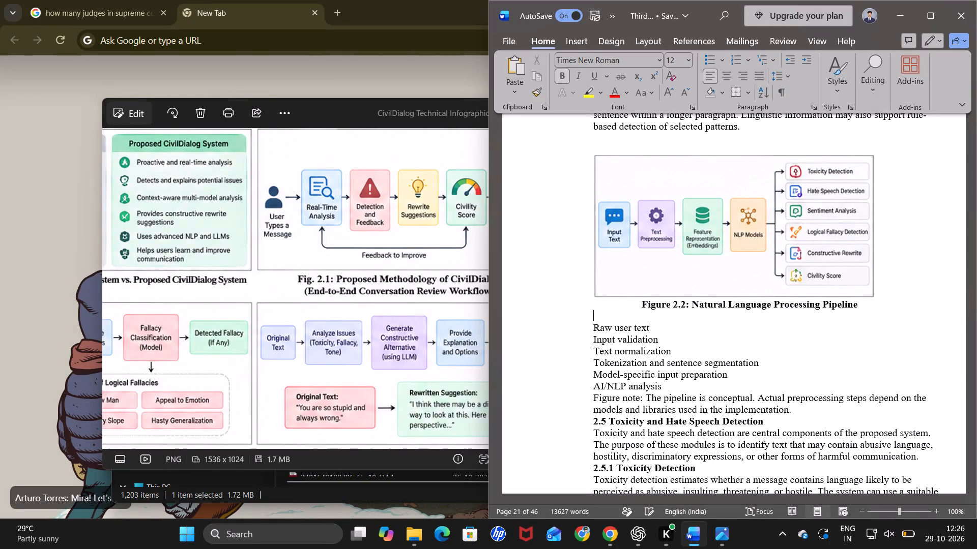
# Maximize the report window and set the Figure 2.2 pipeline picture's text wrapping to In Front of Text.
pyautogui.click(784, 252)
pyautogui.moveTo(784, 252); pyautogui.dragTo(807, 251)
pyautogui.rightClick(807, 251)
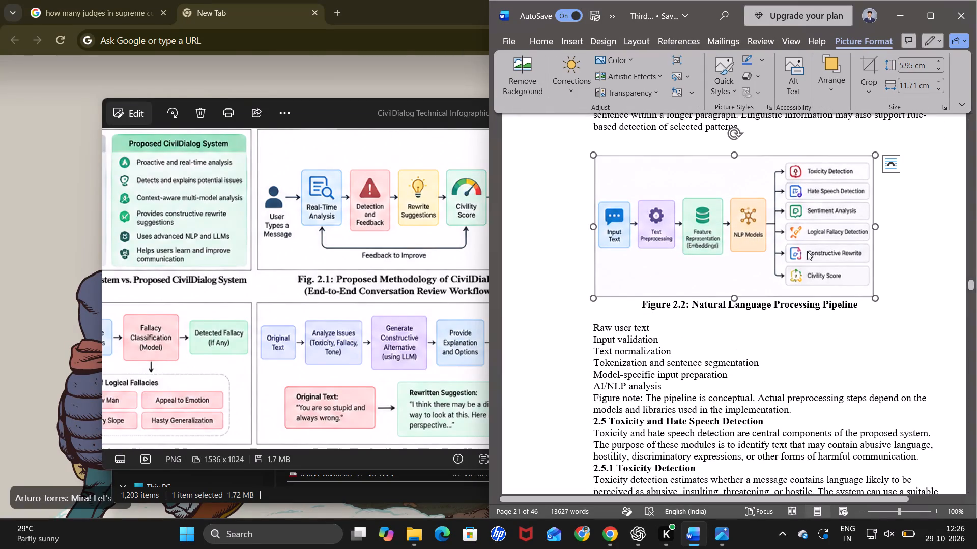
pyautogui.rightClick(807, 240)
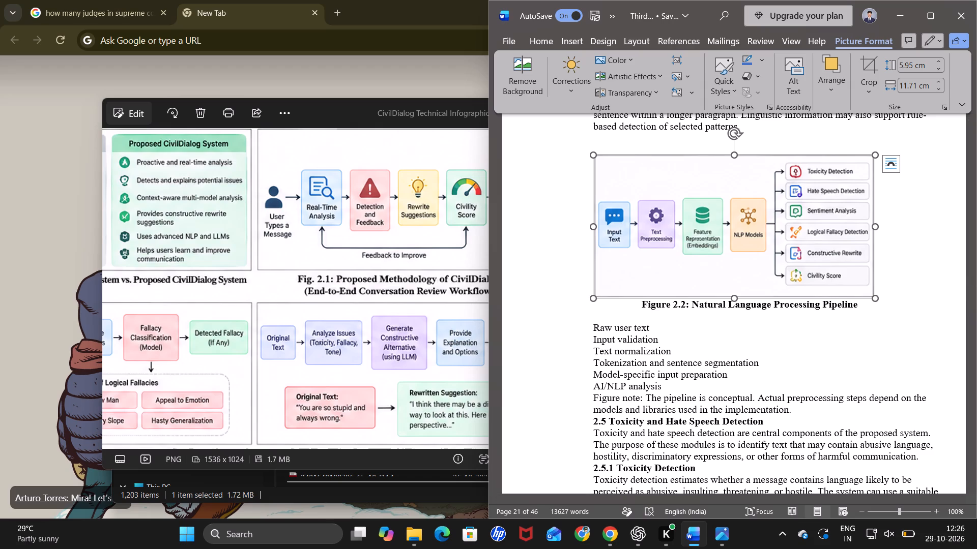
pyautogui.rightClick(807, 240)
pyautogui.rightClick(807, 240)
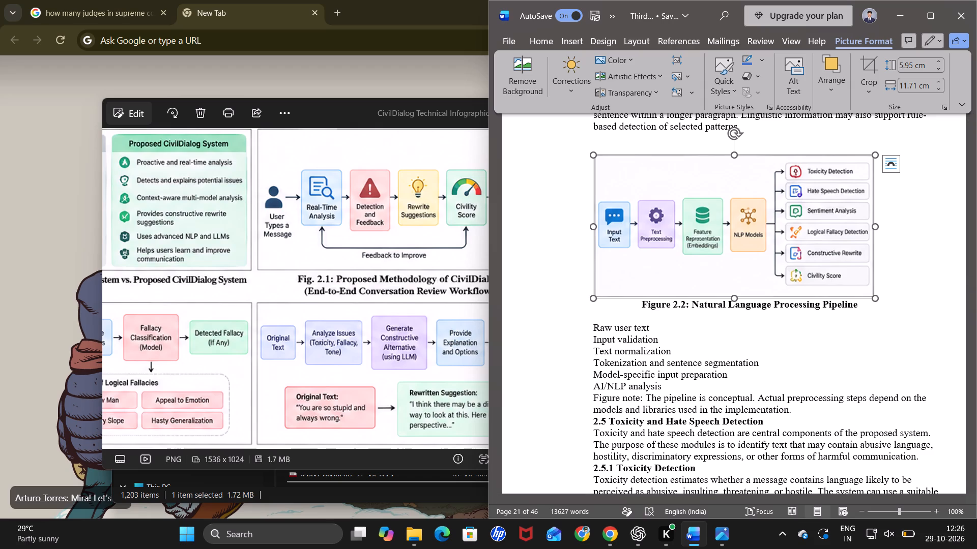
pyautogui.rightClick(807, 240)
pyautogui.rightClick(807, 240)
pyautogui.click(928, 13)
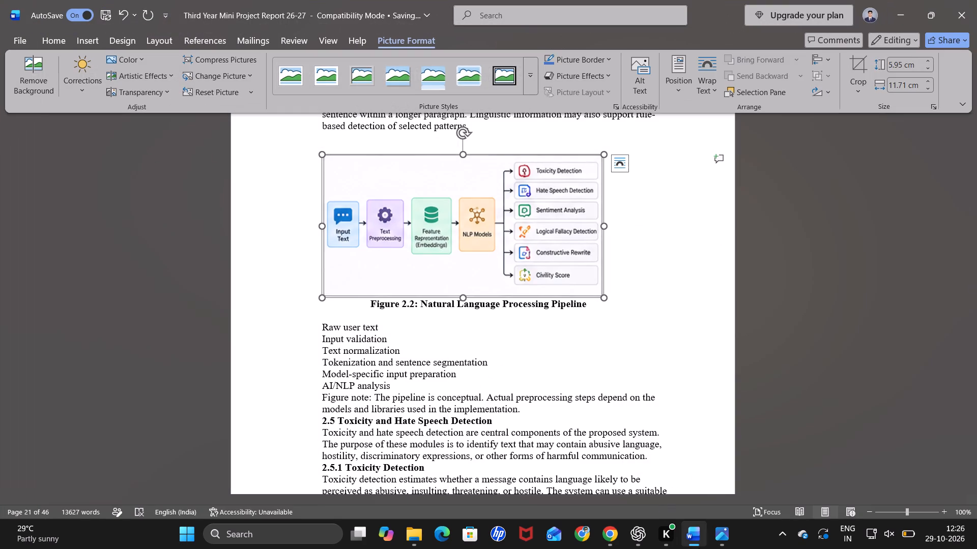
pyautogui.rightClick(532, 246)
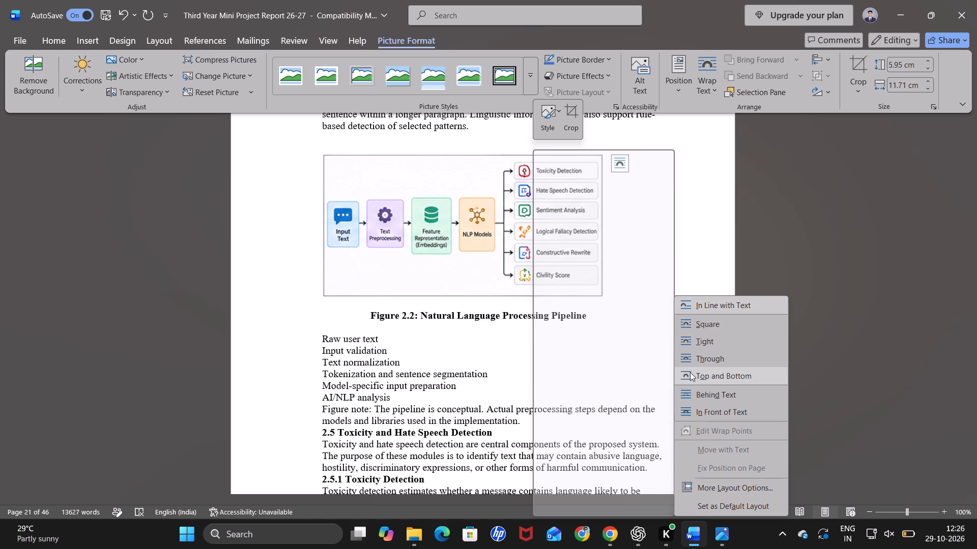
pyautogui.click(705, 404)
# Move the pipeline picture out of the way and insert ten blank lines above the Figure 2.2 caption.
pyautogui.moveTo(450, 207); pyautogui.dragTo(579, 286)
pyautogui.click(361, 145)
pyautogui.press('Return')
pyautogui.press('Return')
pyautogui.press('Return')
pyautogui.press('Return')
pyautogui.press('Return')
pyautogui.press('Return')
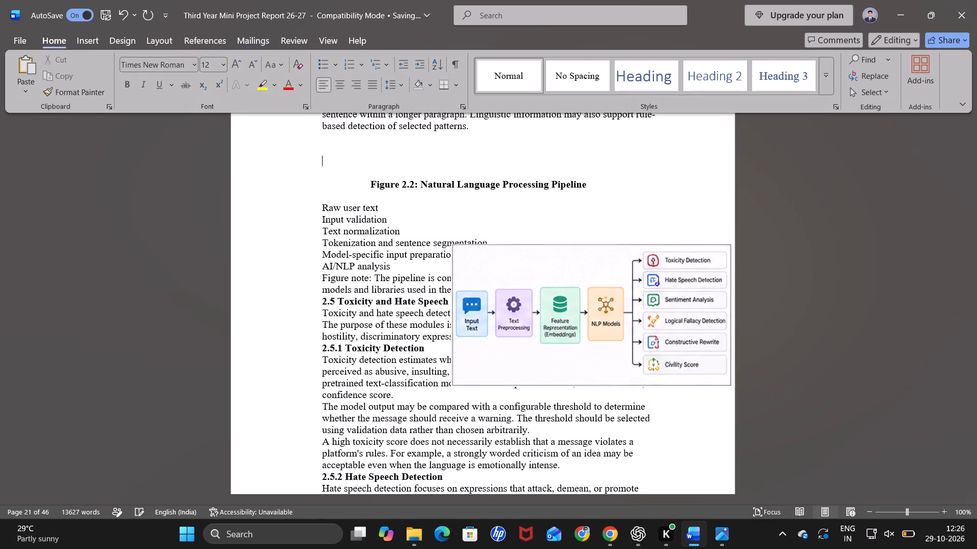
pyautogui.press('Return')
pyautogui.press('Return')
pyautogui.press('Return')
pyautogui.press('Return')
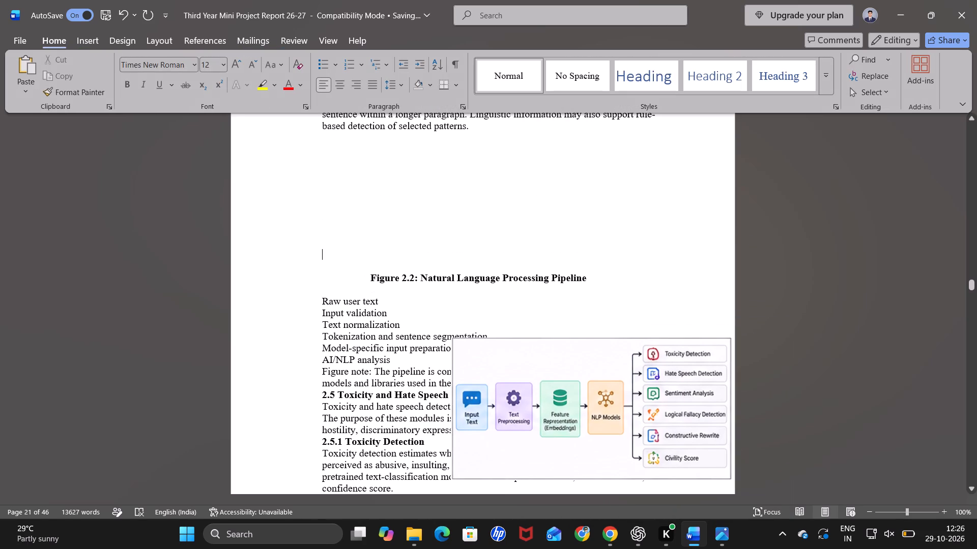
# Place the pipeline picture in the gap directly above the Figure 2.2 caption, adding two more blank lines to fit it.
pyautogui.moveTo(559, 377); pyautogui.dragTo(457, 171)
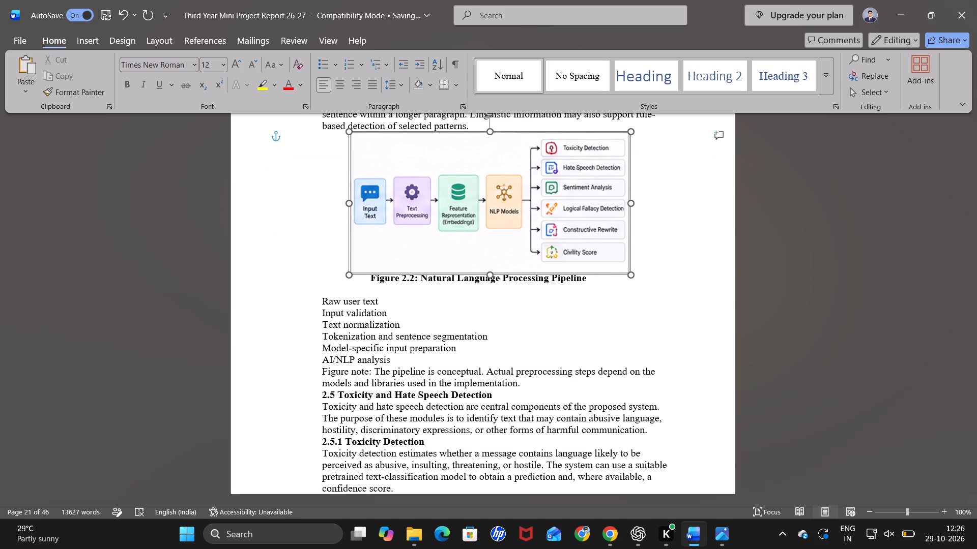
pyautogui.moveTo(457, 171); pyautogui.dragTo(457, 170)
pyautogui.click(329, 234)
pyautogui.press('Return')
pyautogui.press('Return')
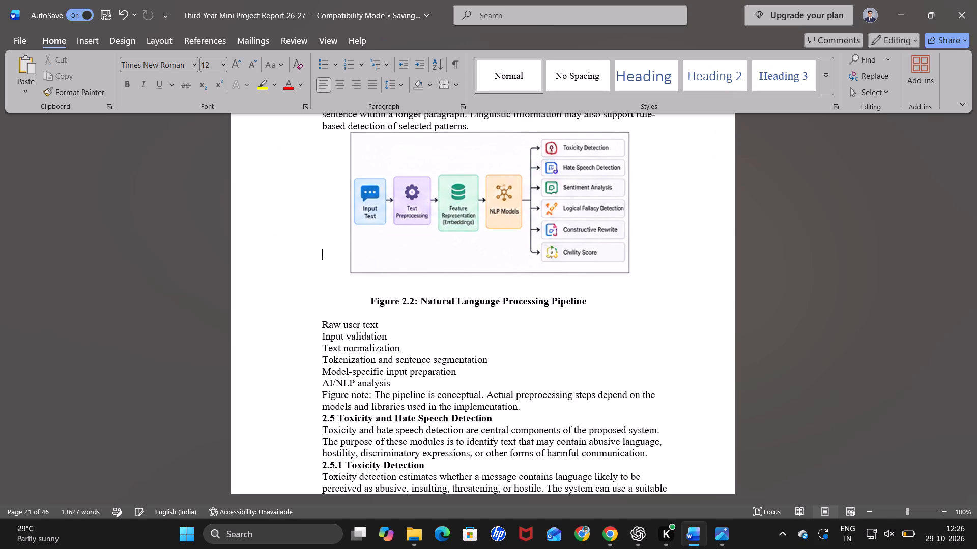
pyautogui.moveTo(414, 214); pyautogui.dragTo(416, 228)
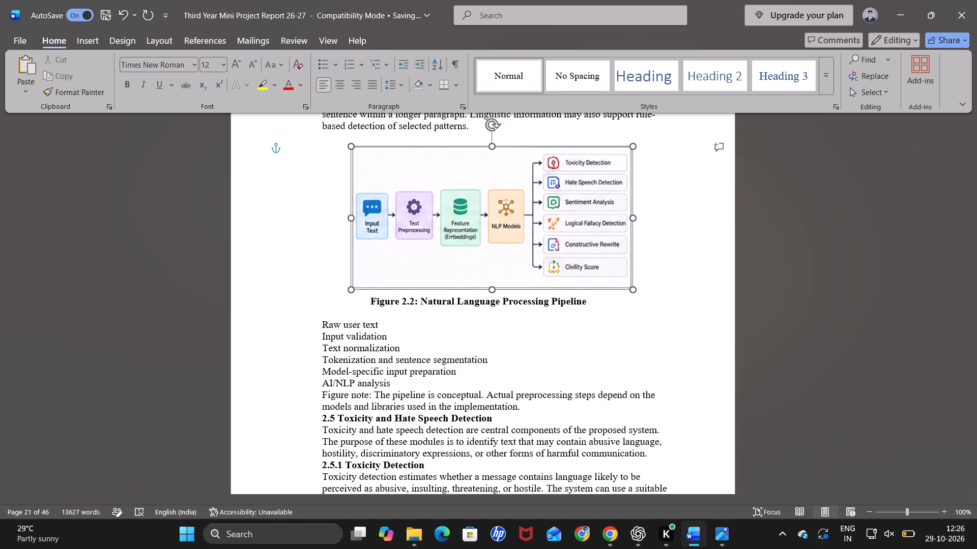
pyautogui.moveTo(416, 228); pyautogui.dragTo(416, 225)
# Look through sections 2.5 to 2.8 of the report for the captions that still need figures.
pyautogui.scroll(-4, 437, 316)
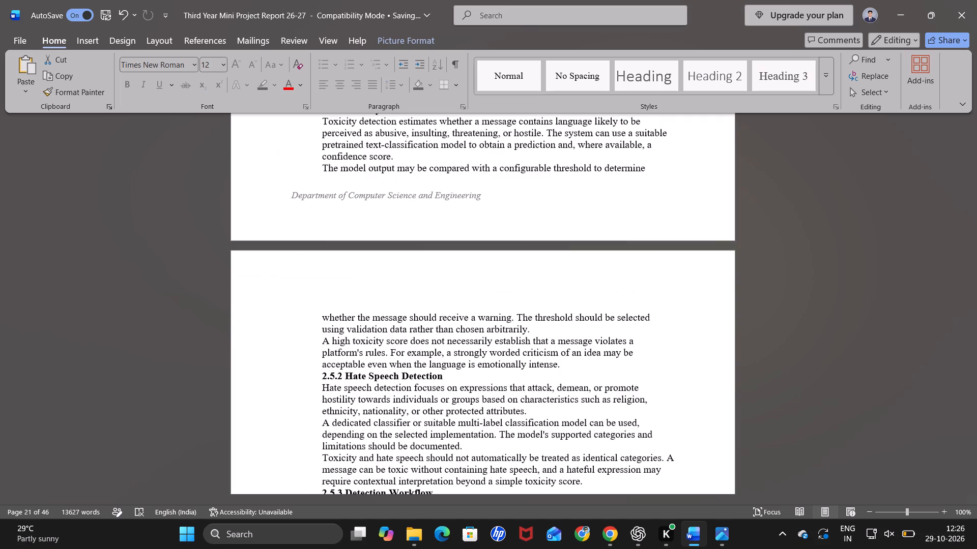
pyautogui.scroll(-4, 437, 316)
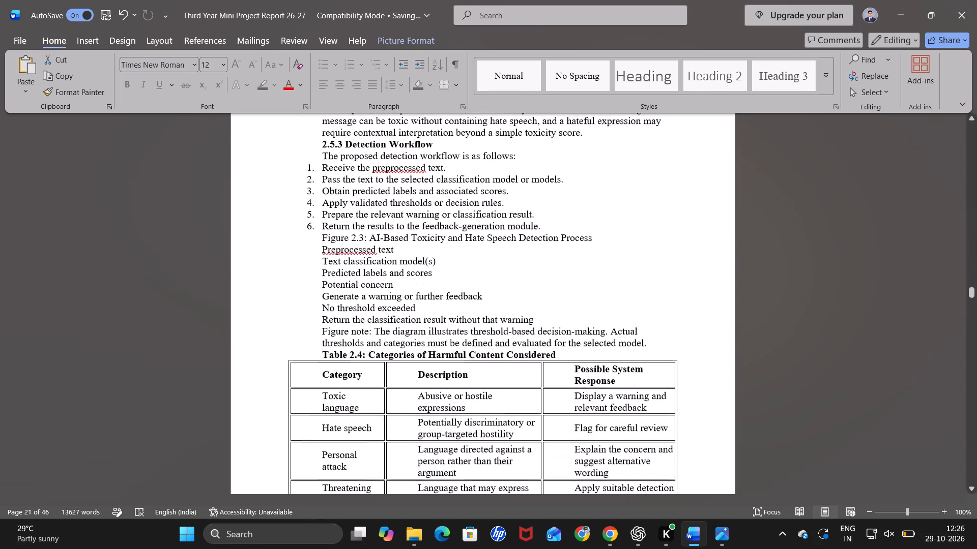
pyautogui.scroll(2, 437, 316)
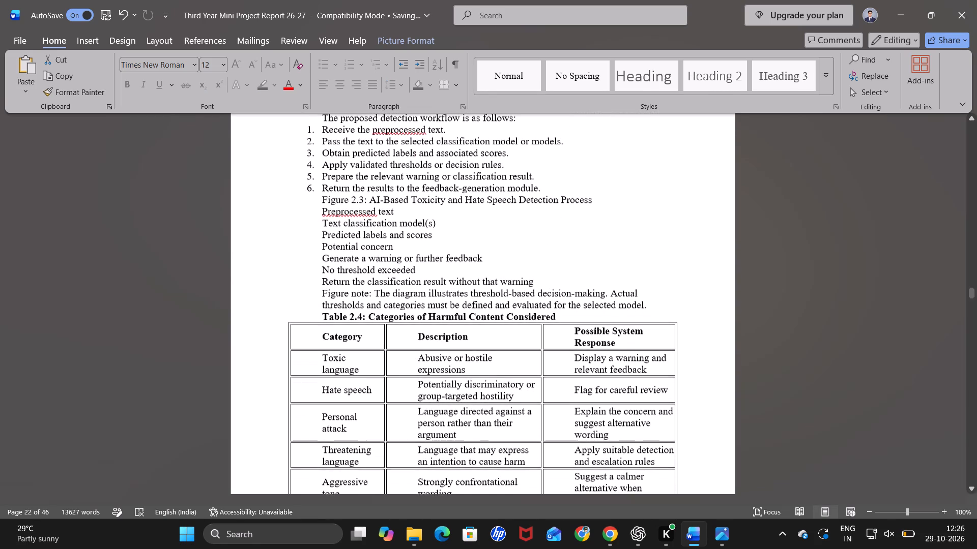
pyautogui.scroll(4, 437, 316)
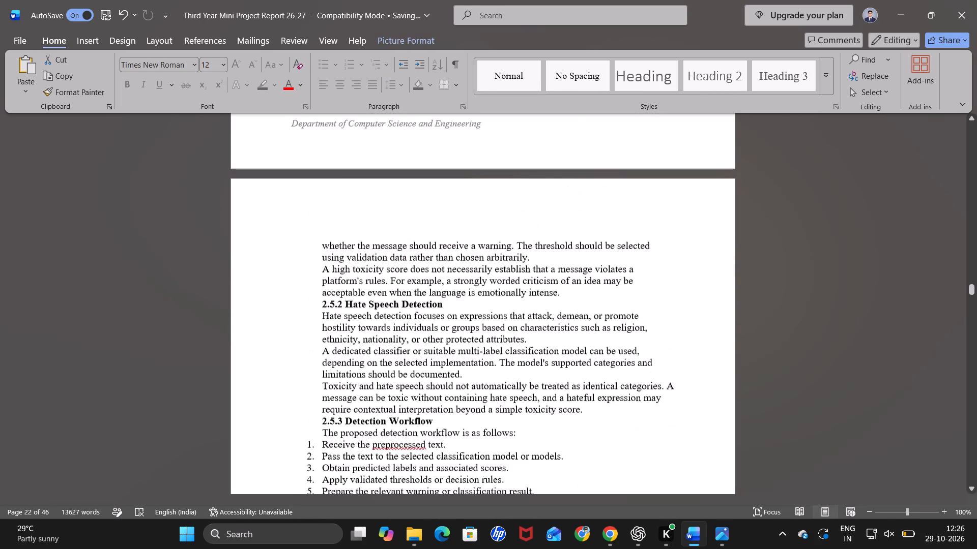
pyautogui.scroll(-3, 437, 316)
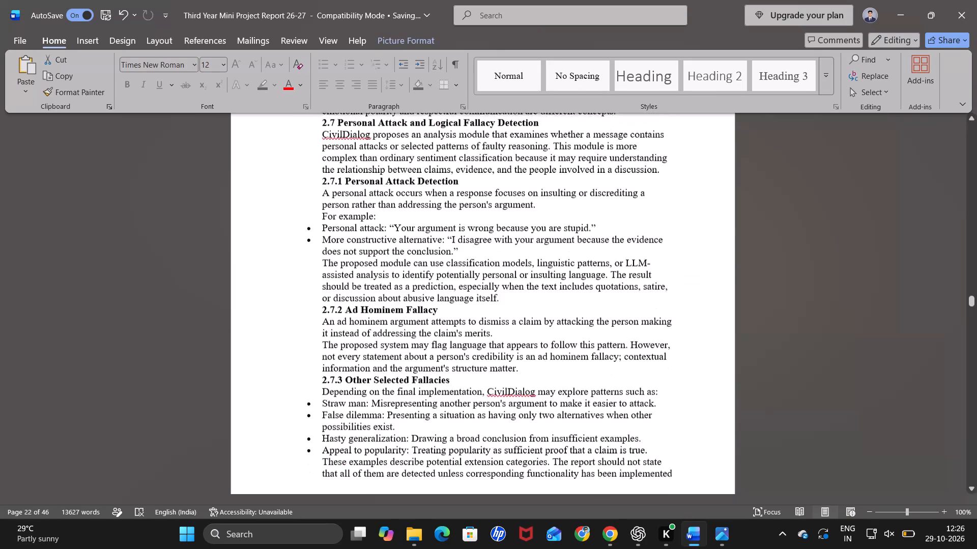
pyautogui.scroll(-2, 437, 316)
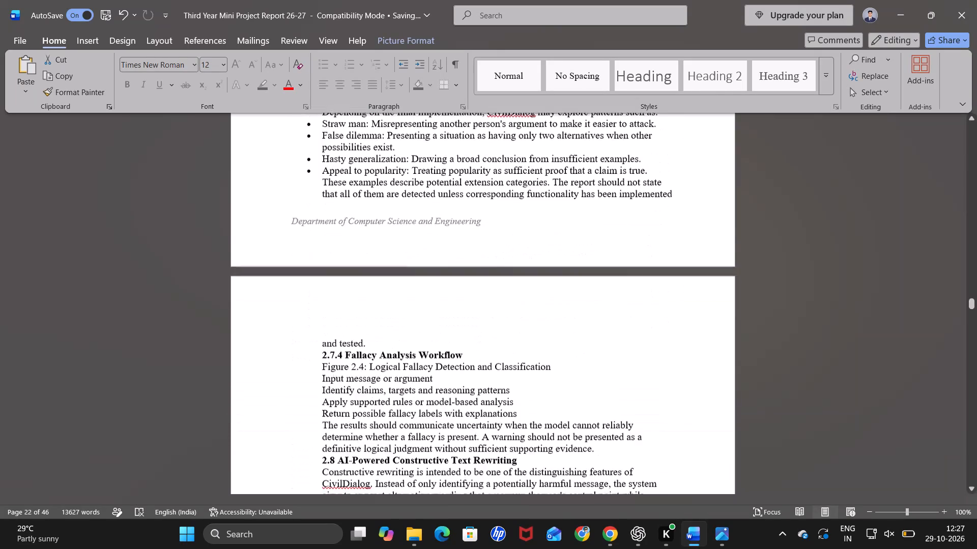
pyautogui.scroll(-2, 437, 316)
pyautogui.scroll(2, 430, 267)
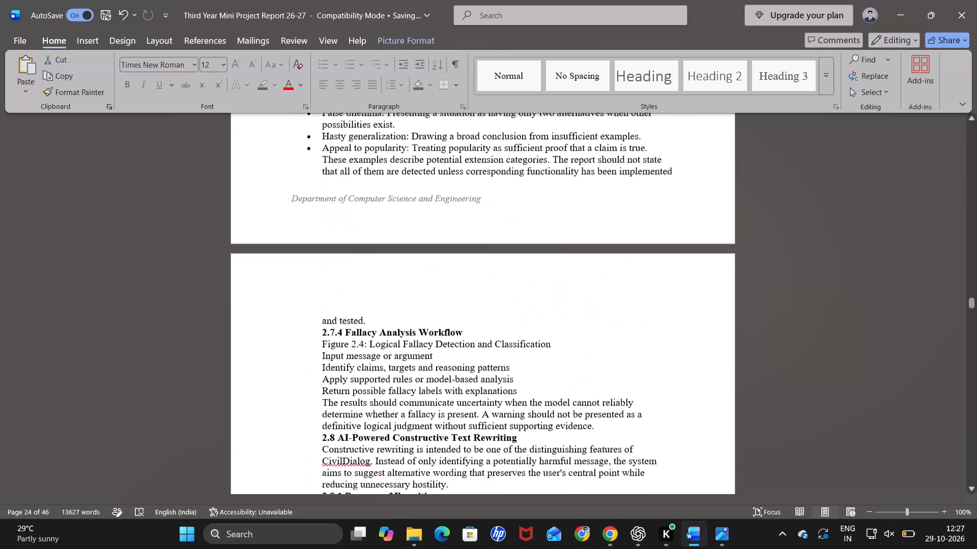
pyautogui.scroll(2, 430, 267)
pyautogui.scroll(-1, 430, 267)
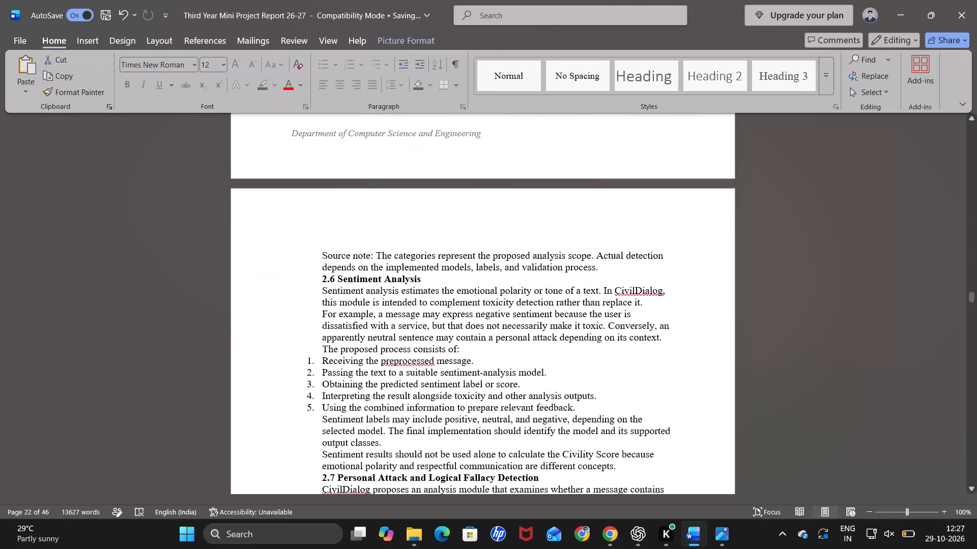
pyautogui.scroll(-1, 430, 267)
# Insert 14 blank lines between item 6 of the 2.5.3 Detection Workflow list and the Figure 2.3 caption.
pyautogui.scroll(1, 430, 267)
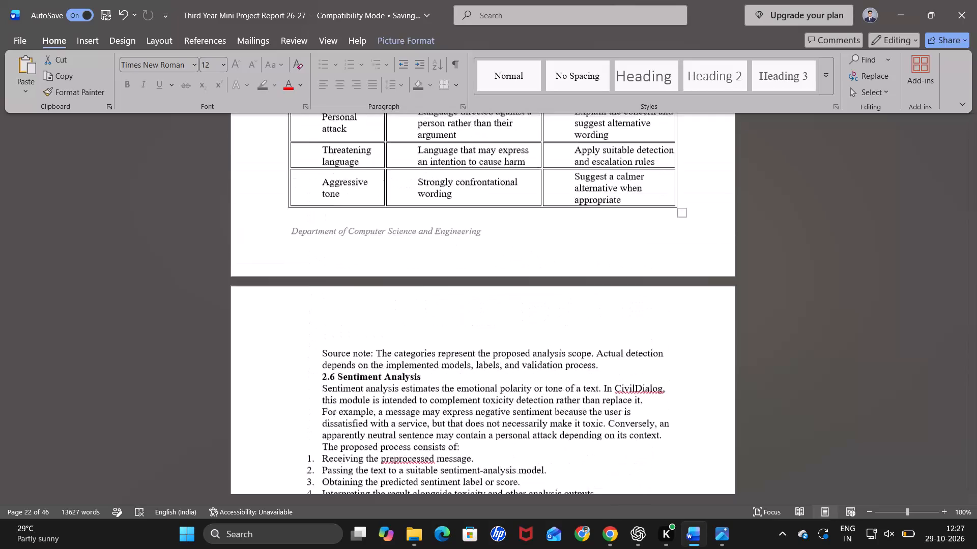
pyautogui.scroll(3, 430, 267)
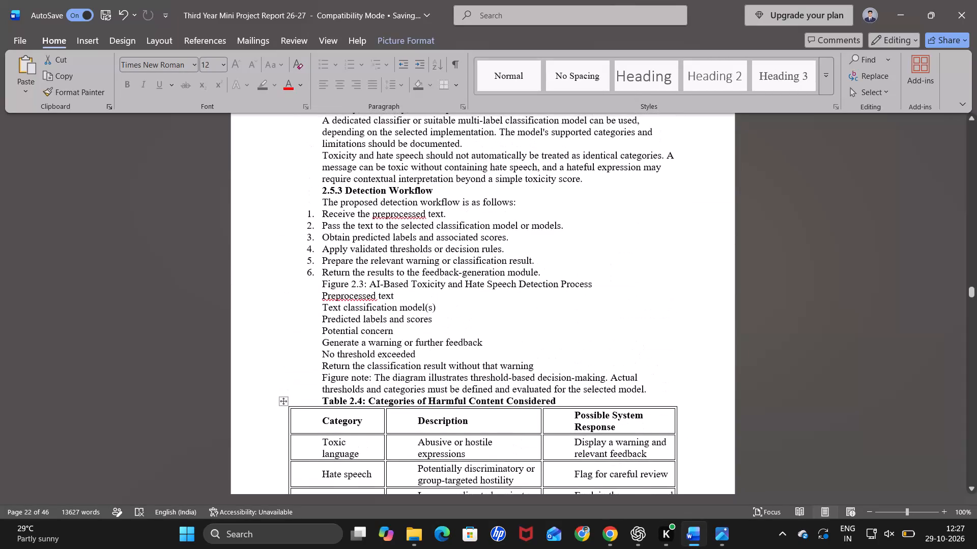
pyautogui.click(556, 274)
pyautogui.press('Return')
pyautogui.press('Return')
pyautogui.press('Return')
pyautogui.press('Return')
pyautogui.press('Return')
pyautogui.press('Return')
pyautogui.press('Return')
pyautogui.press('Return')
pyautogui.press('Return')
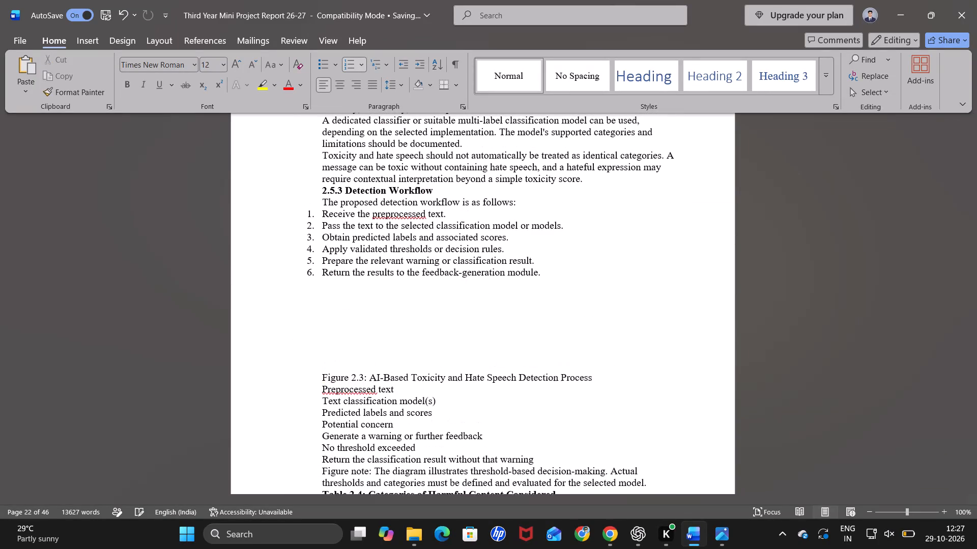
pyautogui.press('Return')
pyautogui.press('Return')
pyautogui.press('Return')
pyautogui.press('Return')
pyautogui.press('Return')
pyautogui.click(339, 294)
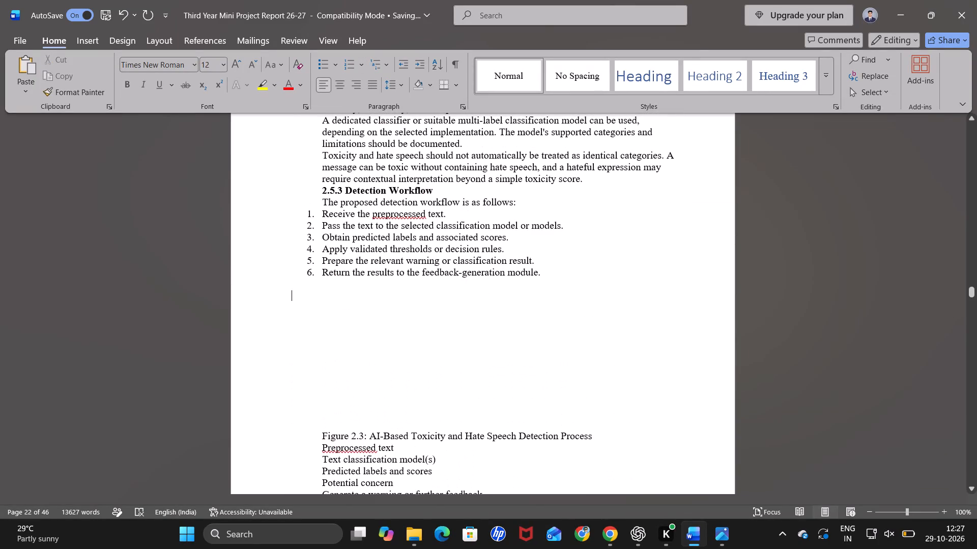
# Capture the Fig. 2.3 toxicity and hate speech diagram, without its caption, from the figure sheet open in Photos.
pyautogui.click(713, 527)
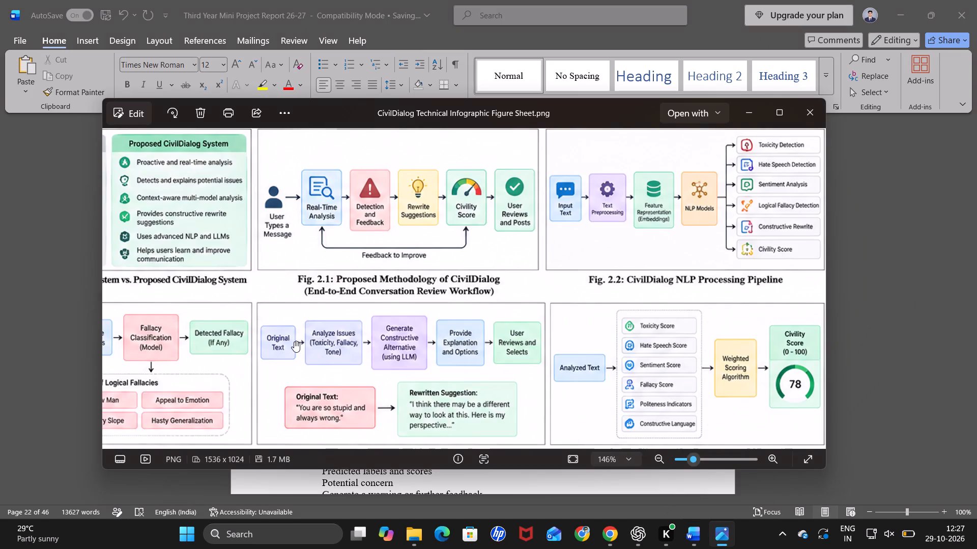
pyautogui.moveTo(294, 341); pyautogui.dragTo(907, 232)
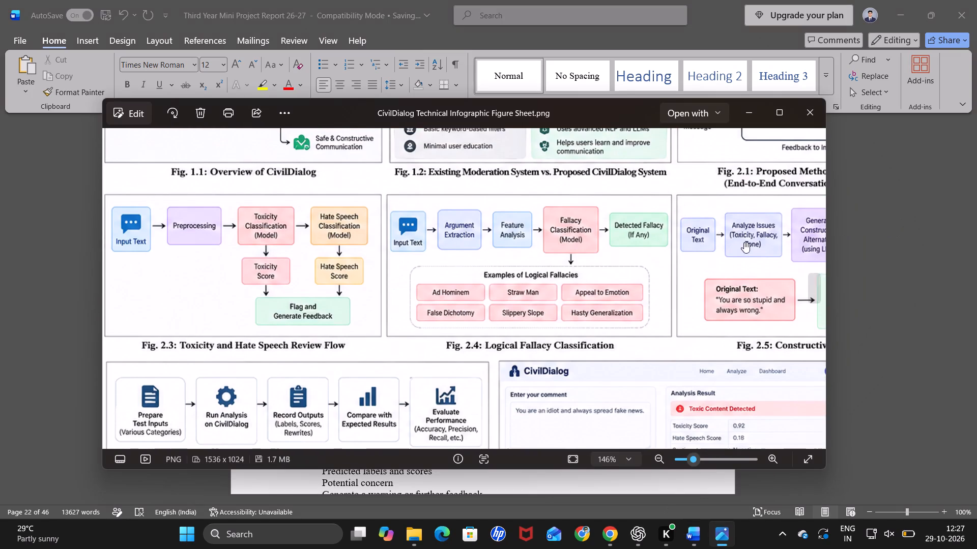
pyautogui.press('Print')
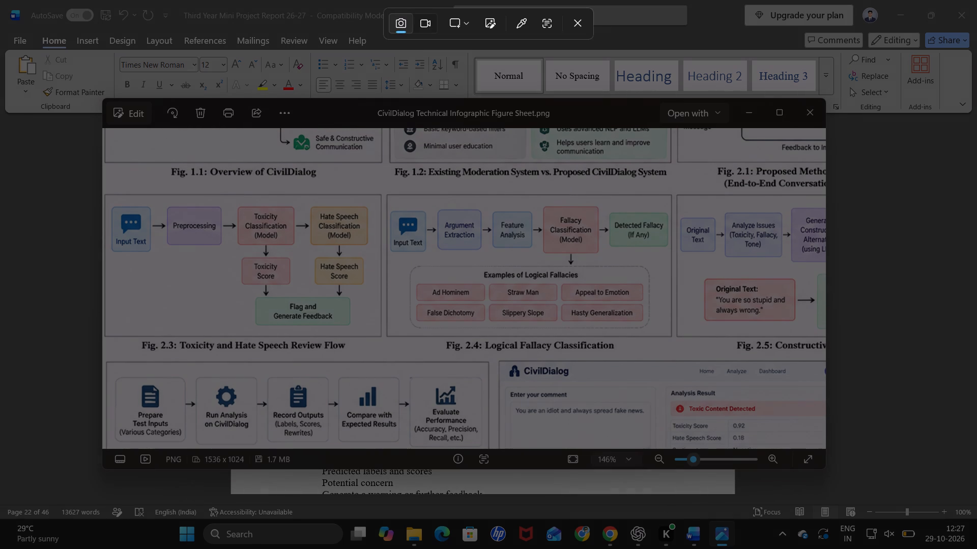
pyautogui.moveTo(105, 193); pyautogui.dragTo(392, 334)
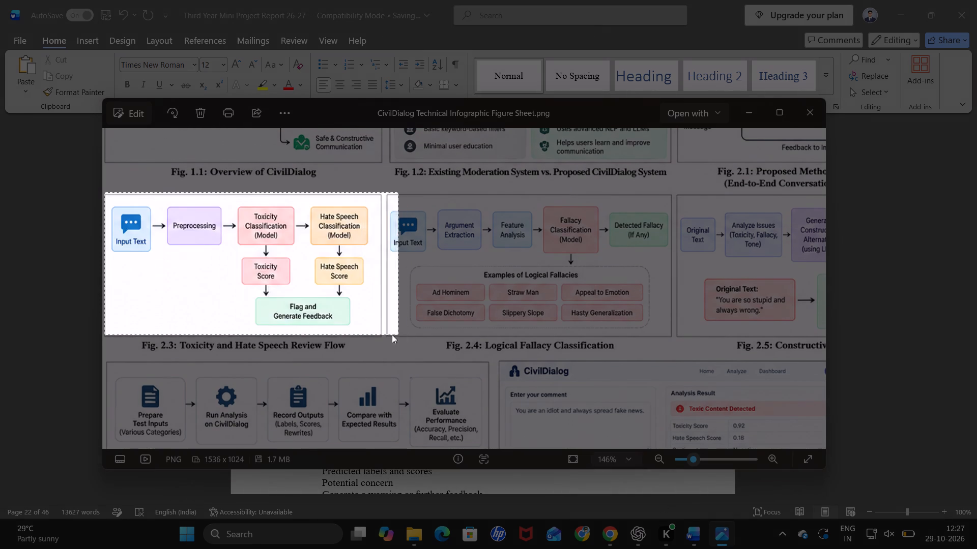
pyautogui.moveTo(392, 334); pyautogui.dragTo(380, 336)
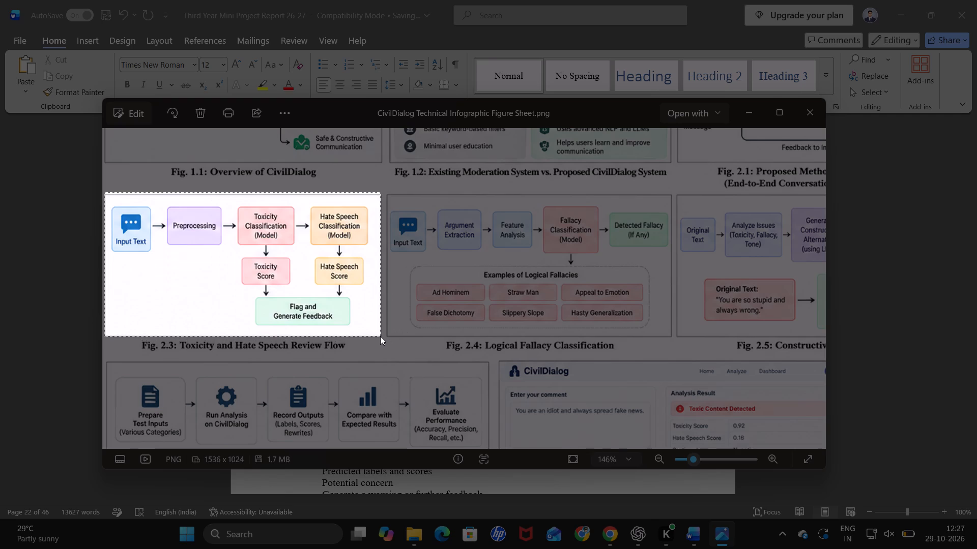
pyautogui.moveTo(380, 336); pyautogui.dragTo(380, 337)
# Paste the captured diagram into the gap below the 2.5.3 list in Word and set its wrapping to In Front of Text.
pyautogui.click(694, 528)
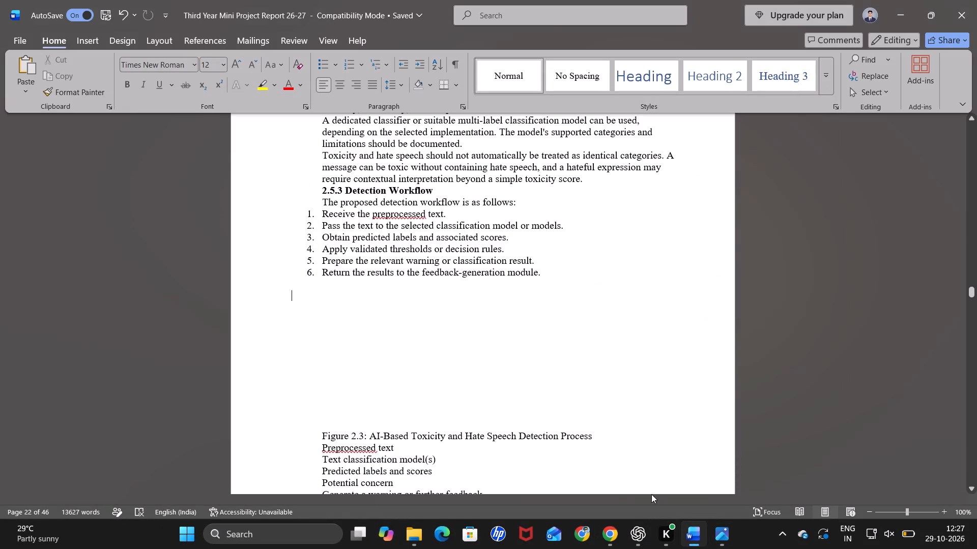
pyautogui.hotkey('ctrl', 'v')
pyautogui.scroll(-1, 442, 353)
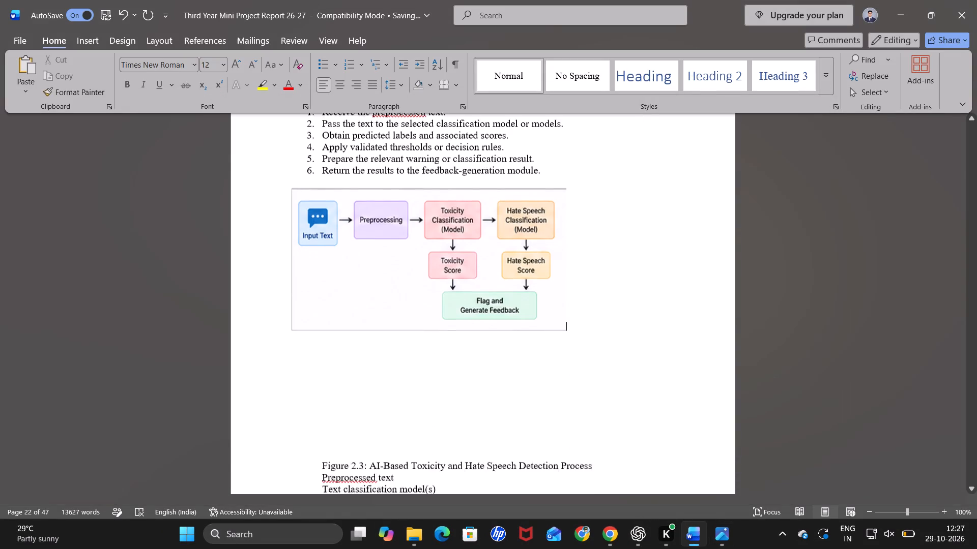
pyautogui.scroll(-1, 442, 353)
pyautogui.click(409, 190)
pyautogui.rightClick(409, 190)
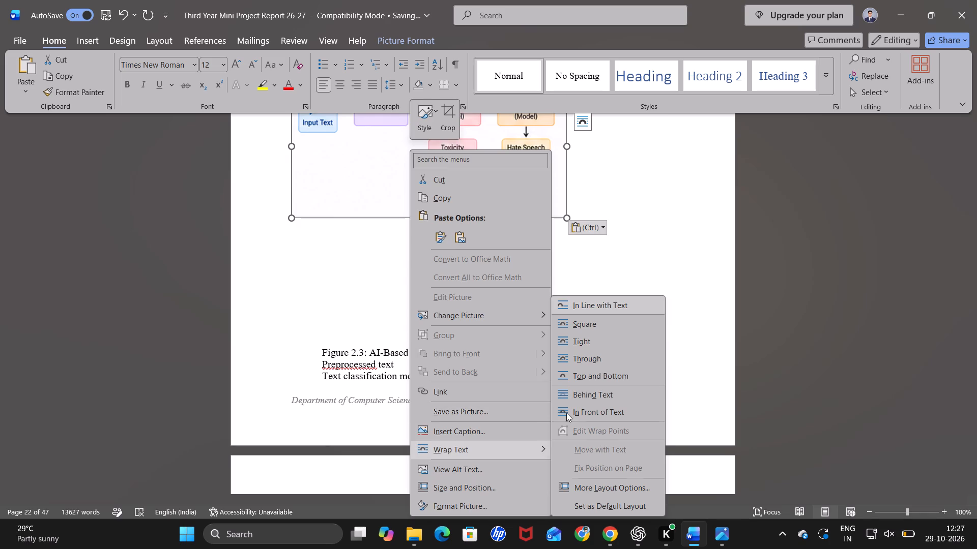
pyautogui.rightClick(445, 151)
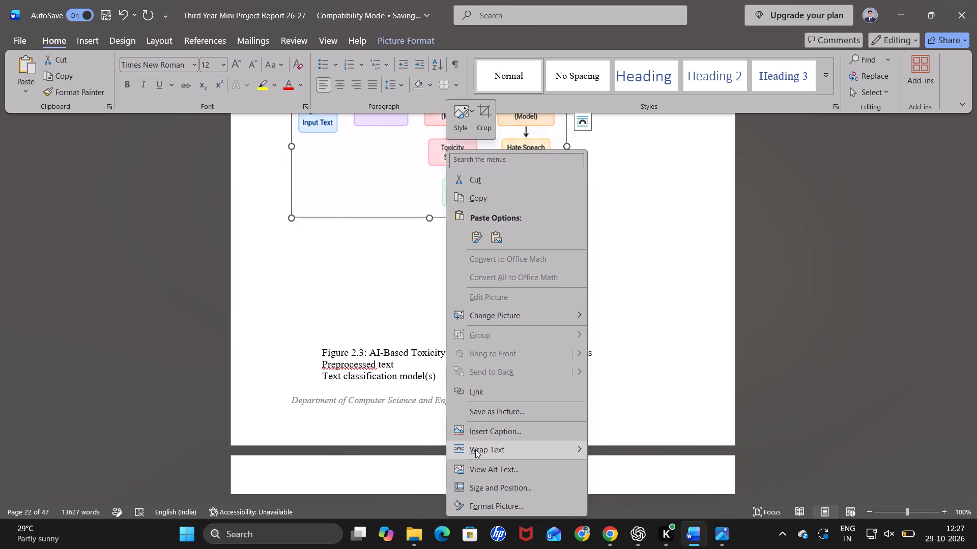
pyautogui.click(622, 407)
# Position the toxicity diagram centrally between list item 6 and the Figure 2.3 caption, adding a blank line above the caption.
pyautogui.scroll(1, 495, 330)
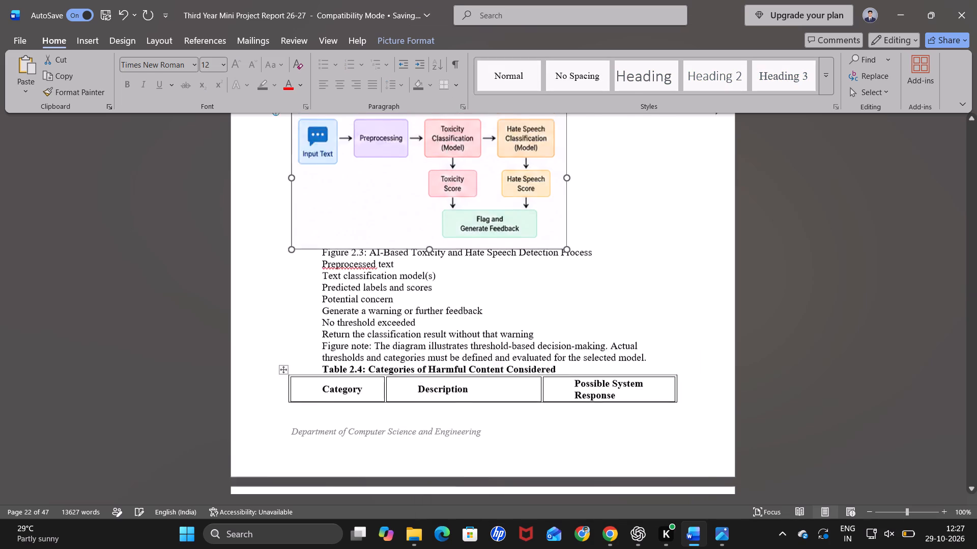
pyautogui.scroll(1, 495, 330)
pyautogui.moveTo(433, 346); pyautogui.dragTo(490, 343)
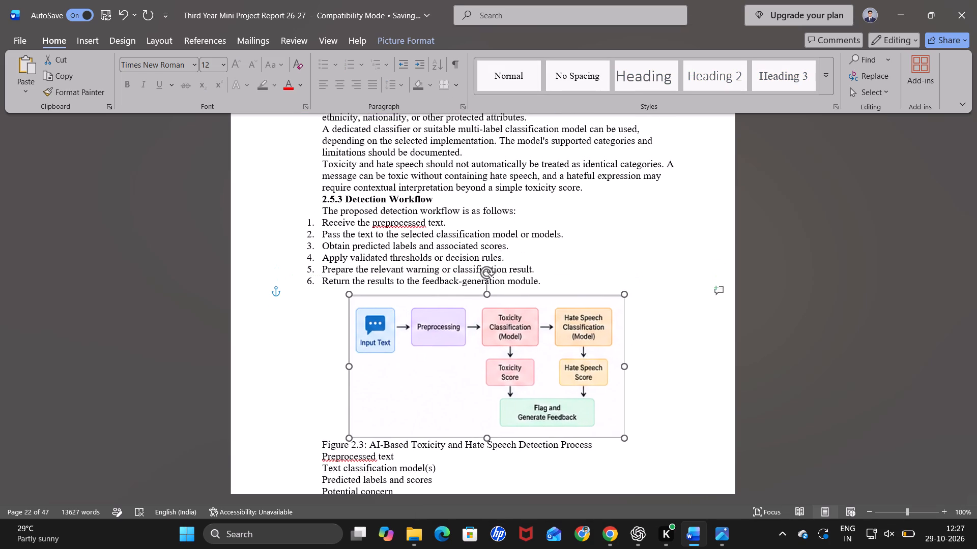
pyautogui.moveTo(490, 343); pyautogui.dragTo(489, 338)
pyautogui.click(307, 393)
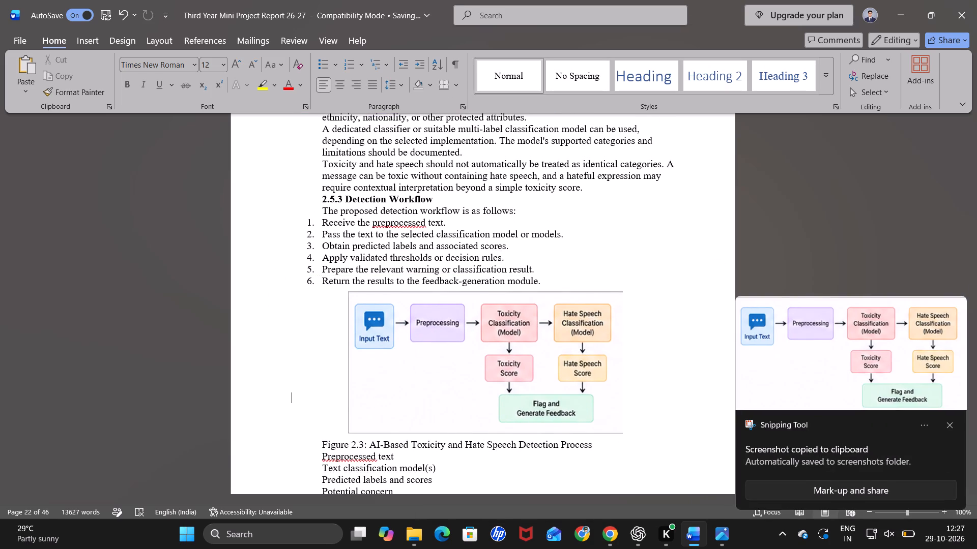
pyautogui.press('Return')
pyautogui.moveTo(434, 388); pyautogui.dragTo(412, 387)
# Make the caption "Figure 2.3: AI-Based Toxicity and Hate Speech Detection Process" bold.
pyautogui.scroll(-1, 539, 419)
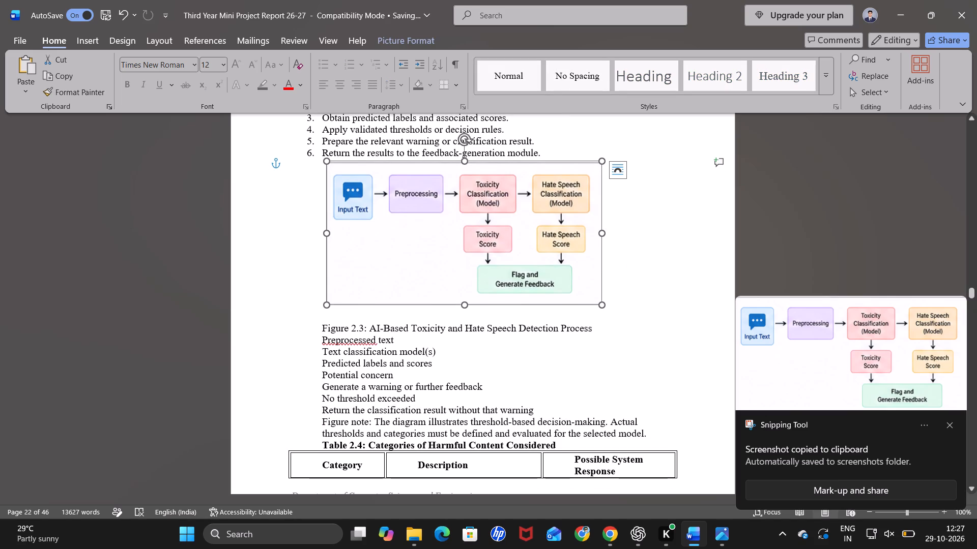
pyautogui.moveTo(321, 328); pyautogui.dragTo(604, 332)
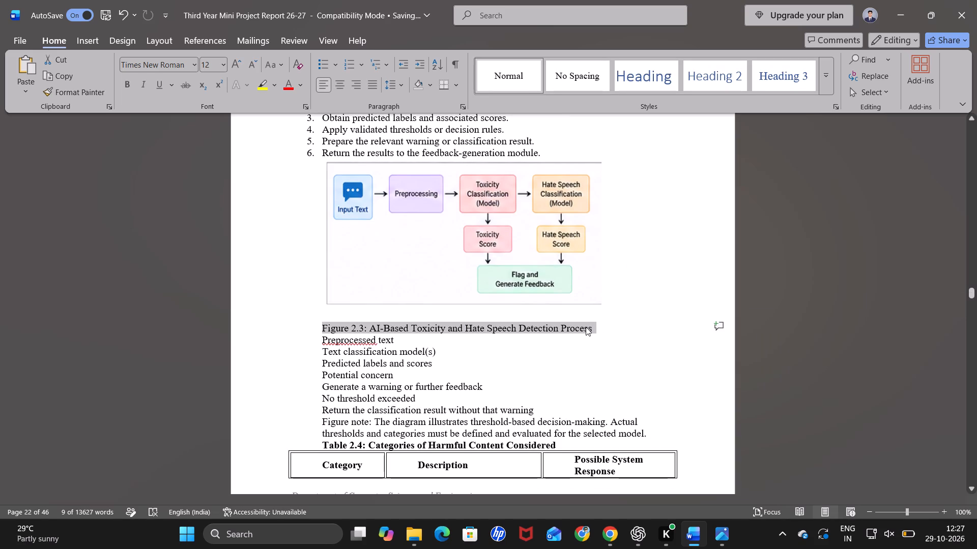
pyautogui.click(593, 327)
pyautogui.moveTo(593, 327); pyautogui.dragTo(425, 327)
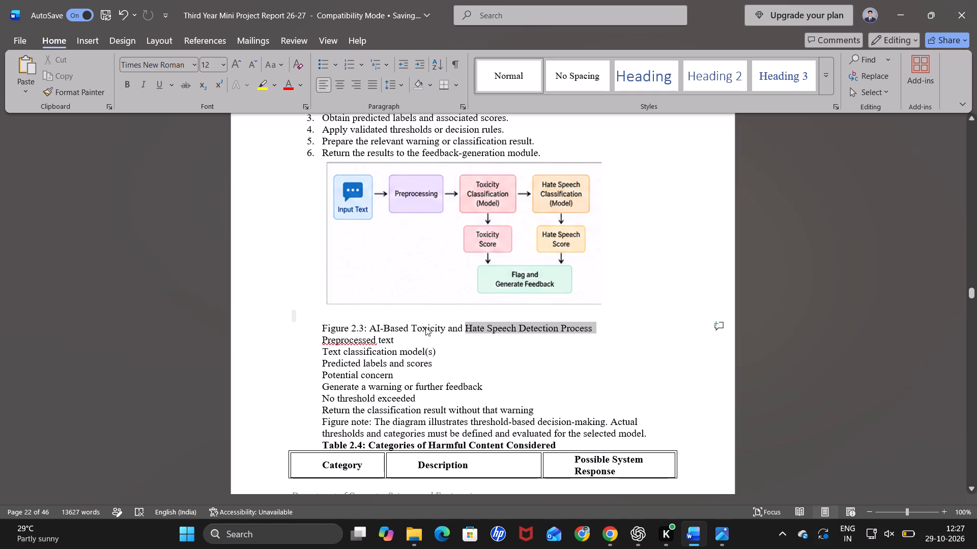
pyautogui.moveTo(425, 327); pyautogui.dragTo(334, 326)
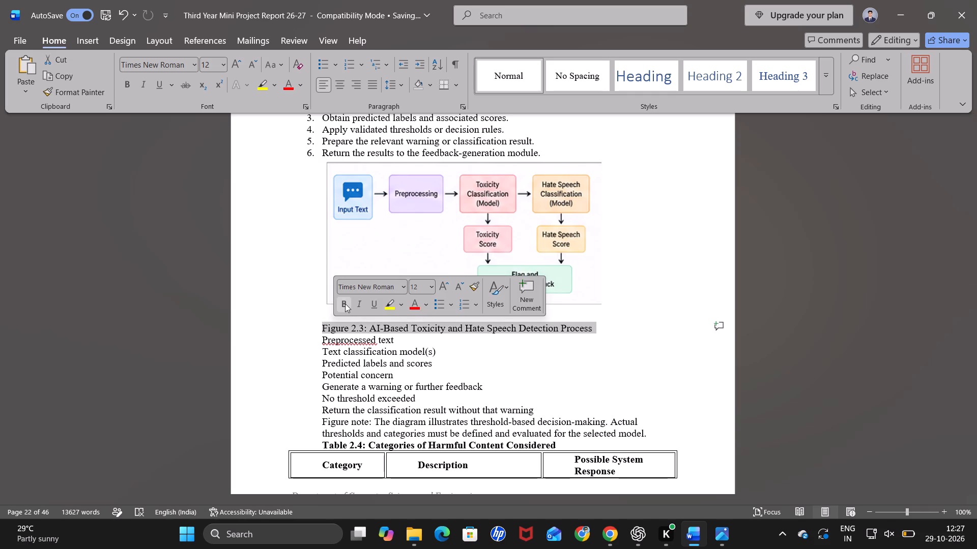
pyautogui.click(345, 303)
# Add a blank line below the Figure 2.3 caption and remove one blank line between the picture and the caption.
pyautogui.click(607, 324)
pyautogui.click(607, 324)
pyautogui.press('Return')
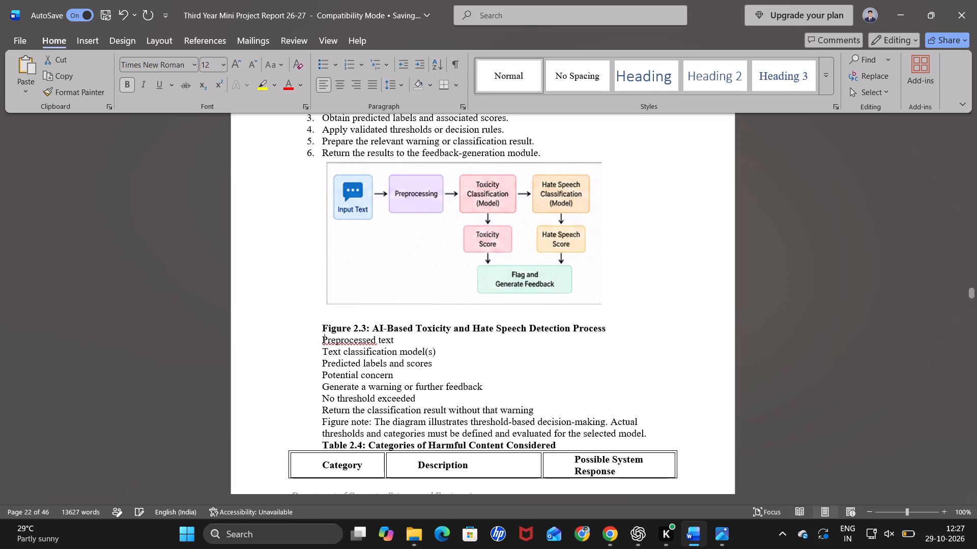
pyautogui.press('Return')
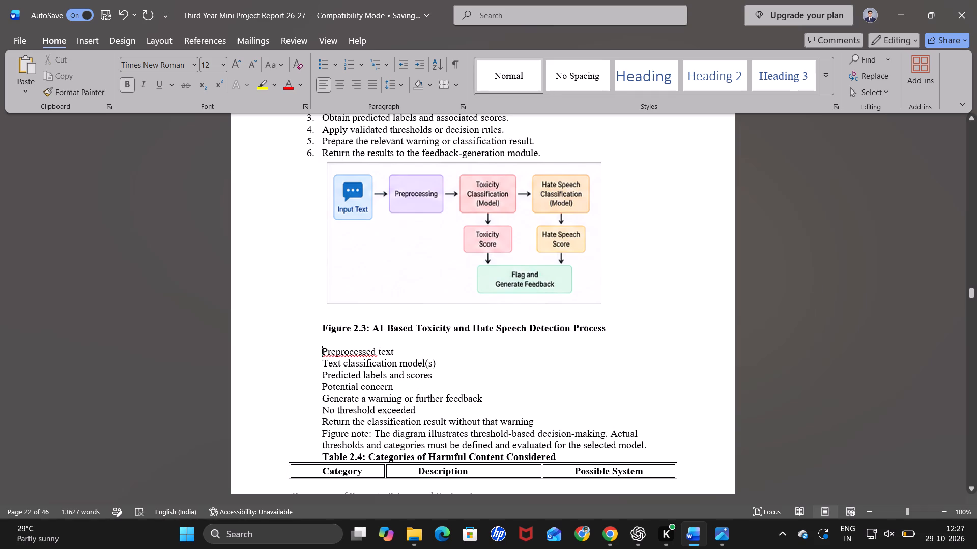
pyautogui.click(402, 319)
pyautogui.press('BackSpace')
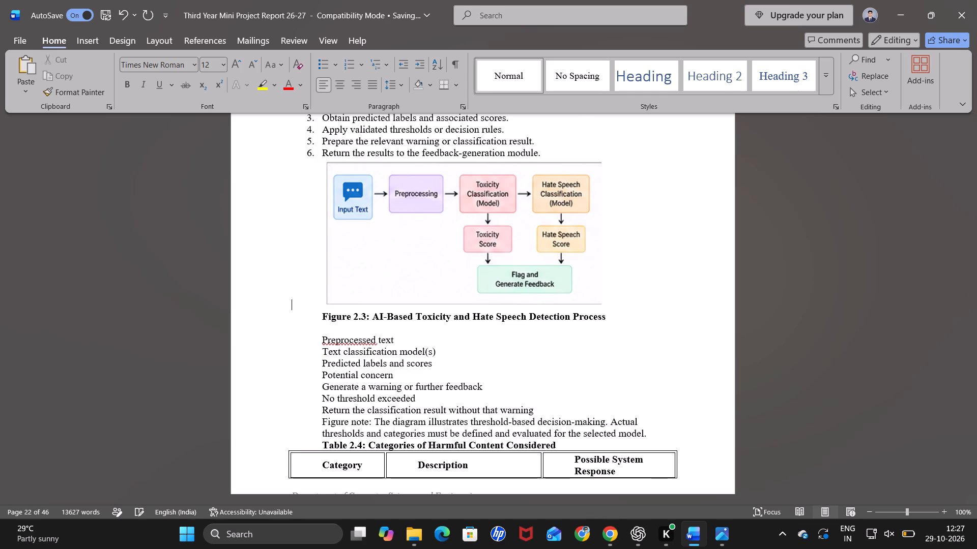
# Insert three blank lines above the Table 2.4 title to push the title and table onto the following page.
pyautogui.scroll(-4, 507, 423)
pyautogui.click(321, 310)
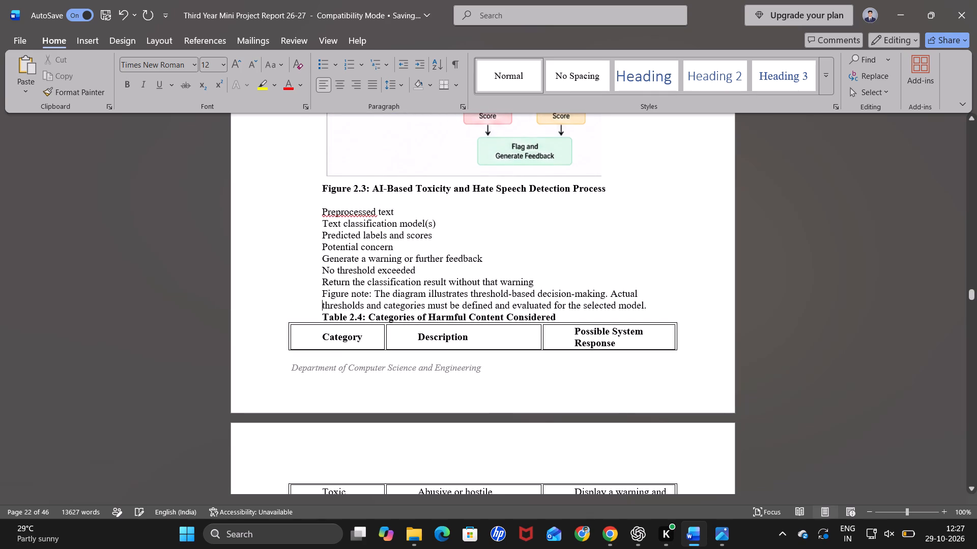
pyautogui.click(320, 313)
pyautogui.press('Return')
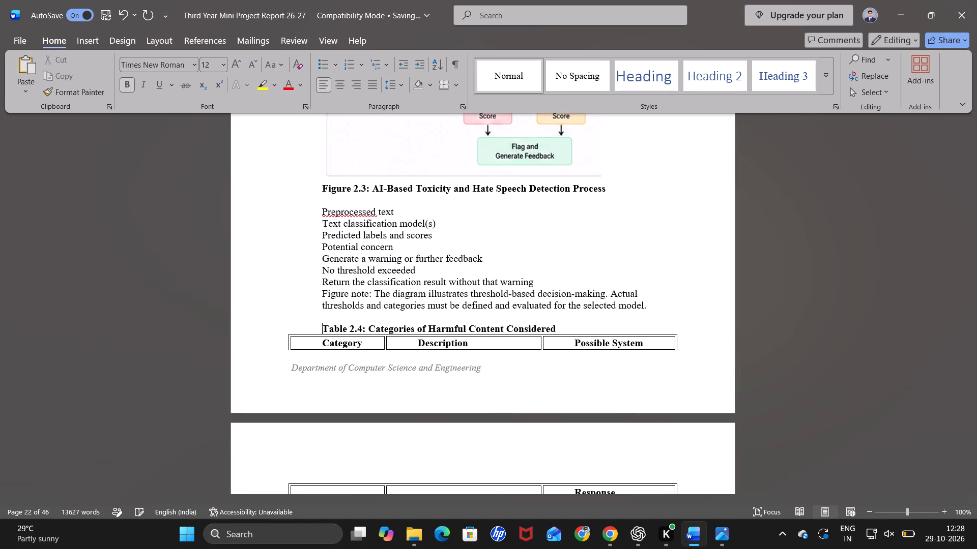
pyautogui.press('Return')
pyautogui.press('Return')
# Delete the two-line source note below Table 2.4, just above the 2.6 Sentiment Analysis heading.
pyautogui.scroll(-2, 426, 394)
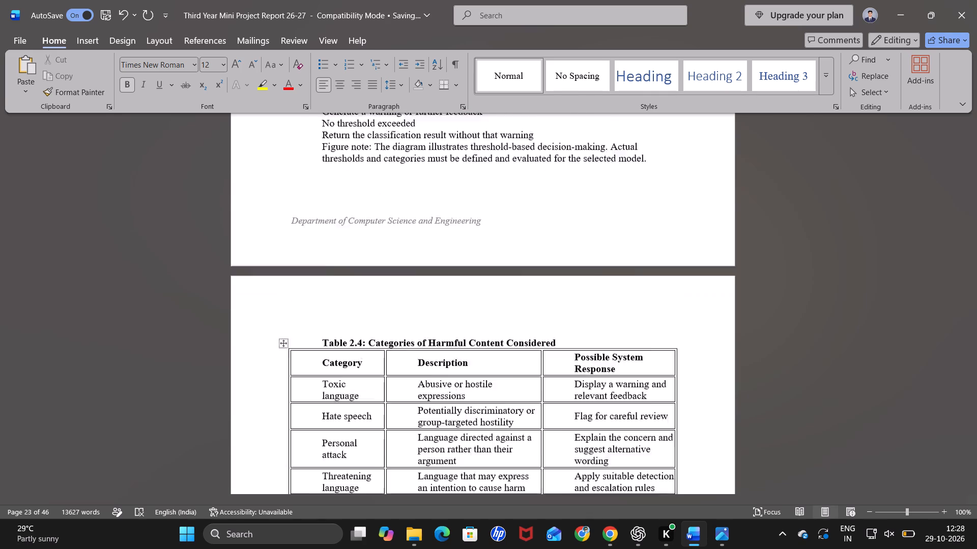
pyautogui.scroll(-2, 426, 394)
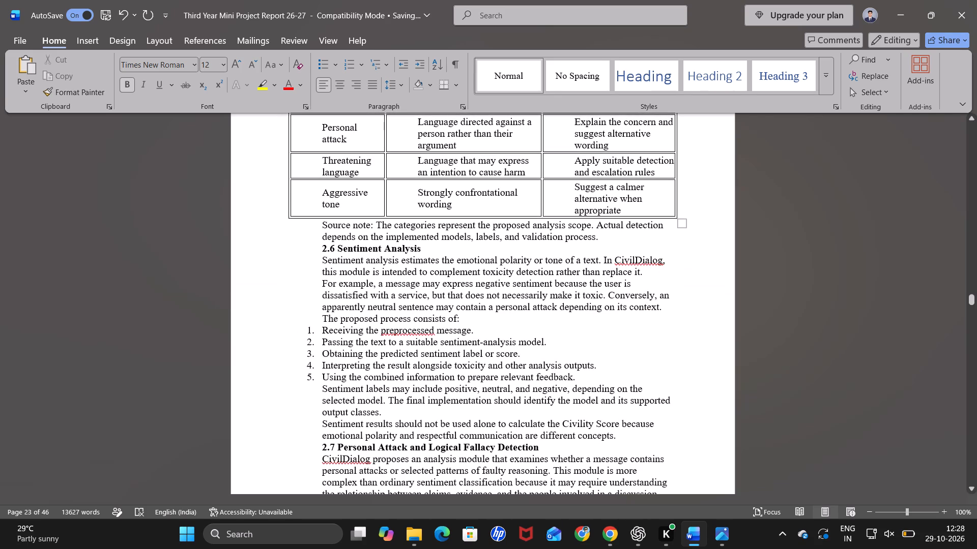
pyautogui.moveTo(601, 238); pyautogui.dragTo(357, 227)
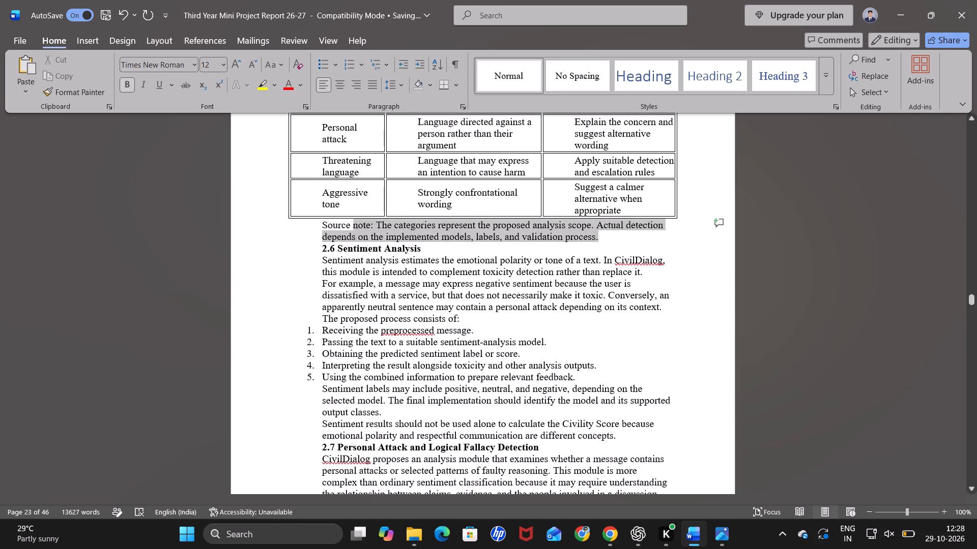
pyautogui.moveTo(357, 227); pyautogui.dragTo(321, 226)
pyautogui.press('BackSpace')
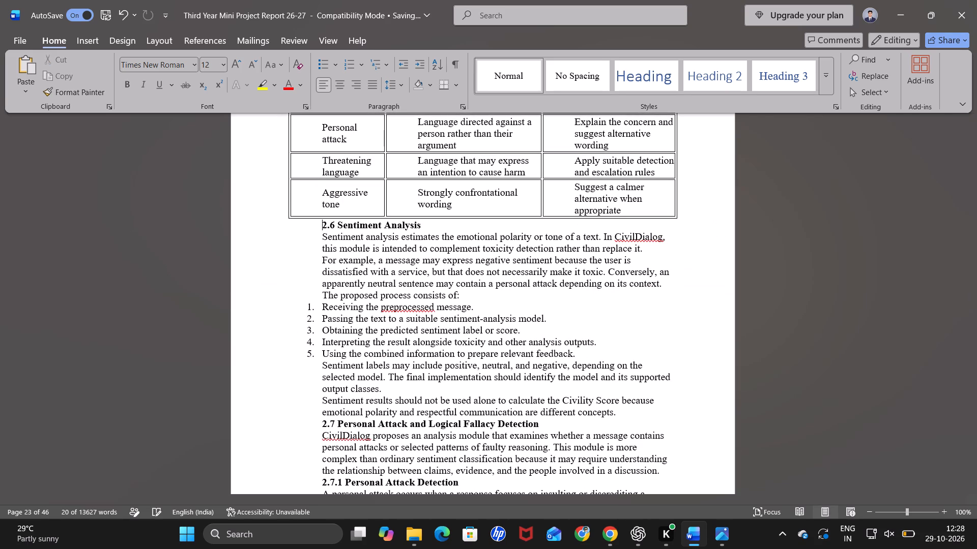
# Insert 11 blank lines between the 2.7.4 Fallacy Analysis Workflow heading and the Figure 2.4 caption.
pyautogui.scroll(-1, 372, 292)
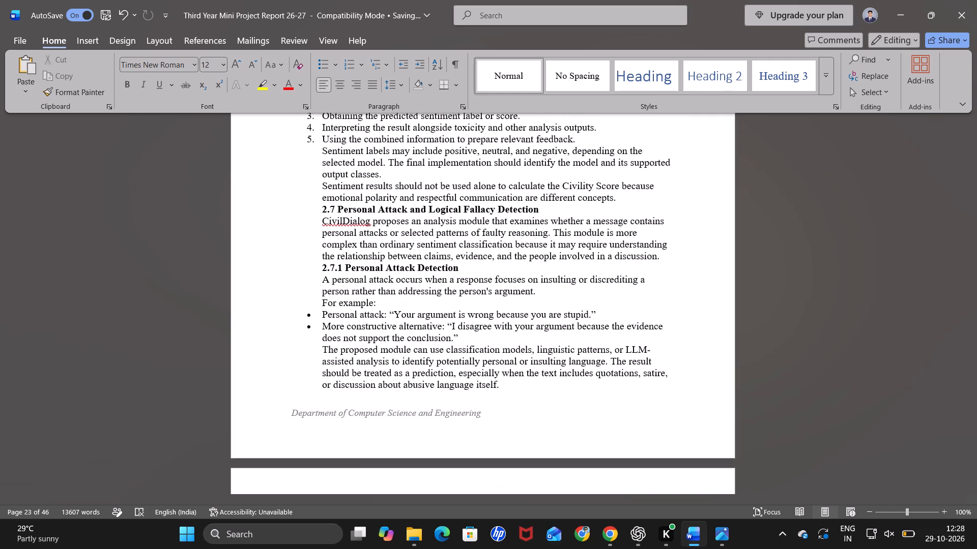
pyautogui.scroll(-3, 372, 292)
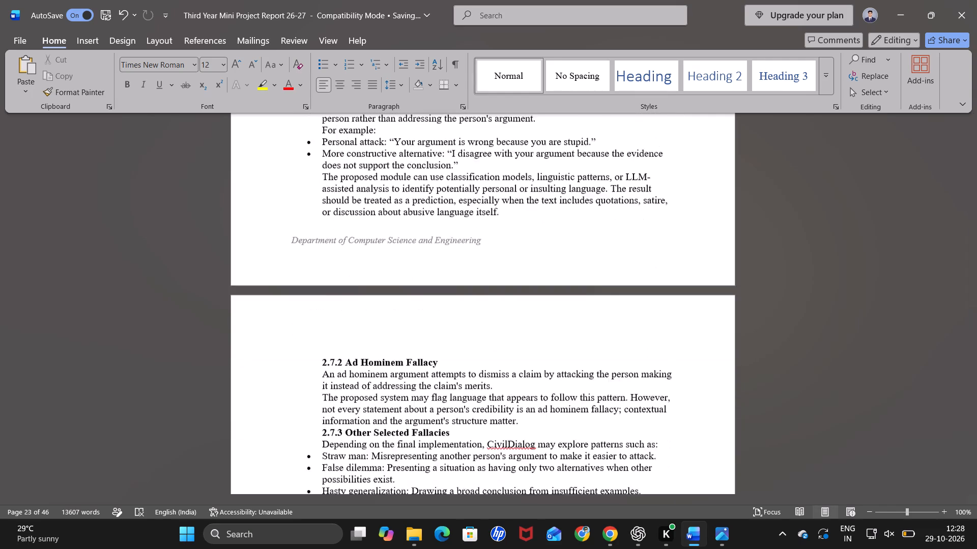
pyautogui.scroll(-2, 372, 292)
pyautogui.scroll(1, 372, 292)
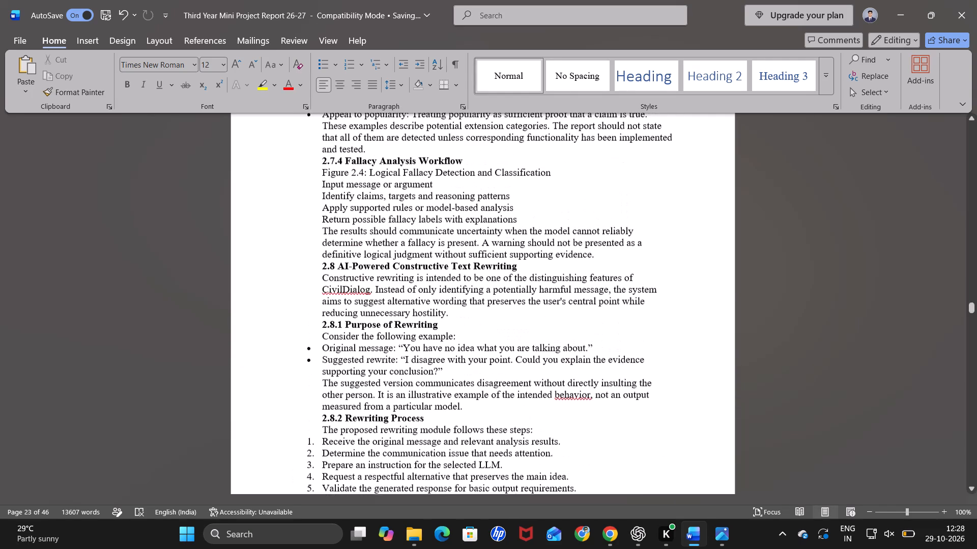
pyautogui.scroll(1, 372, 292)
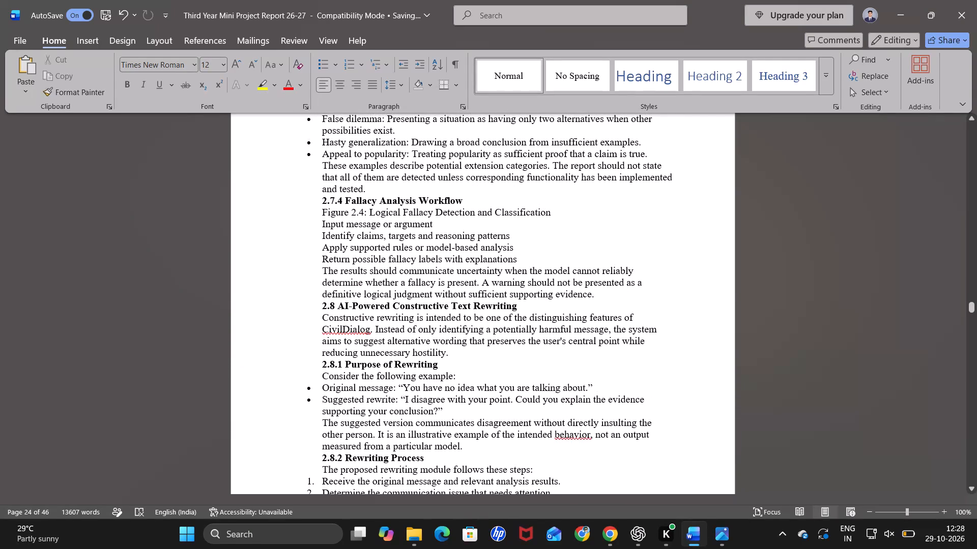
pyautogui.click(459, 200)
pyautogui.press('Return')
pyautogui.press('Return')
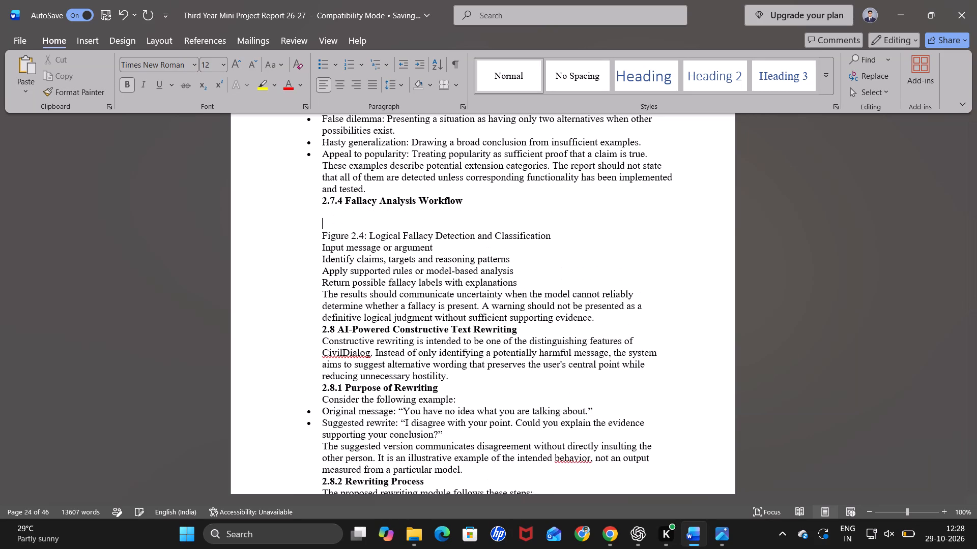
pyautogui.press('Return')
pyautogui.press('Return')
pyautogui.press('Return')
pyautogui.press('Return')
pyautogui.press('Return')
pyautogui.press('Return')
pyautogui.press('Return')
pyautogui.press('Return')
pyautogui.press('Return')
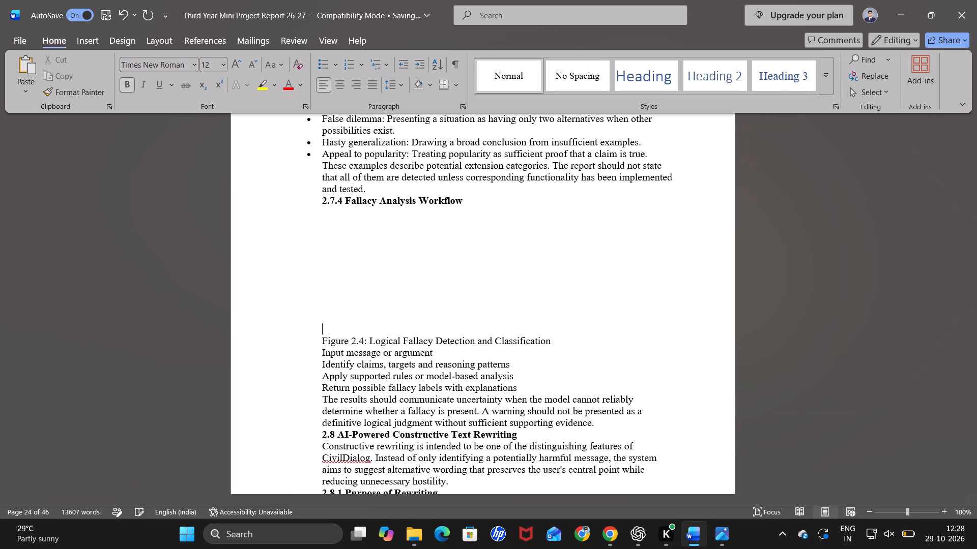
# Capture the Fig. 2.4 Logical Fallacy Classification diagram from the figure sheet and paste it below the 2.7.4 Fallacy Analysis Workflow heading.
pyautogui.click(342, 217)
pyautogui.click(722, 546)
pyautogui.moveTo(568, 356); pyautogui.dragTo(438, 393)
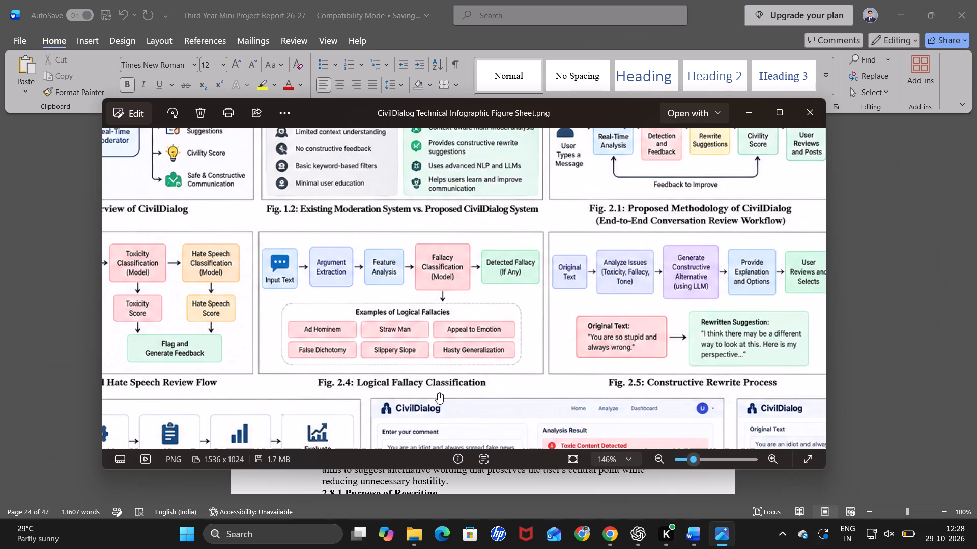
pyautogui.press('Print')
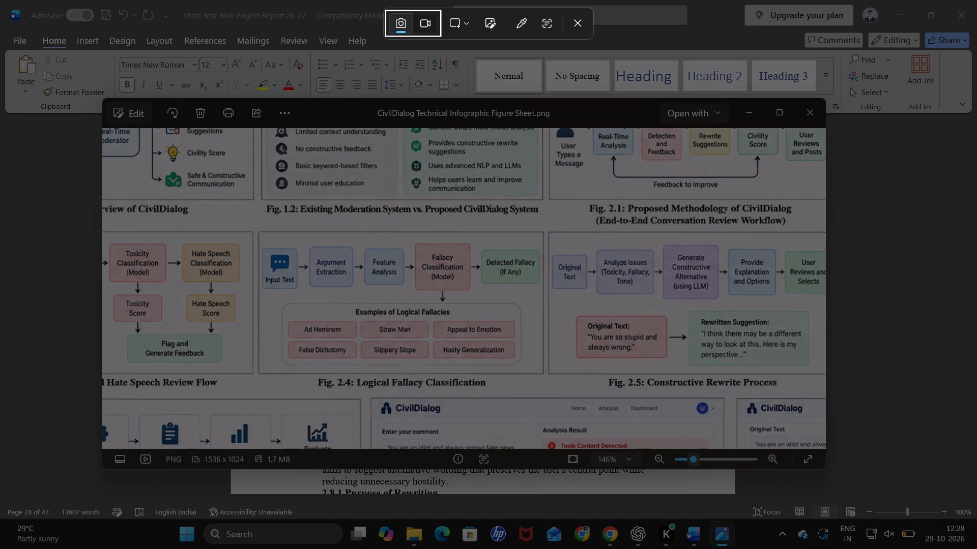
pyautogui.moveTo(258, 231); pyautogui.dragTo(533, 367)
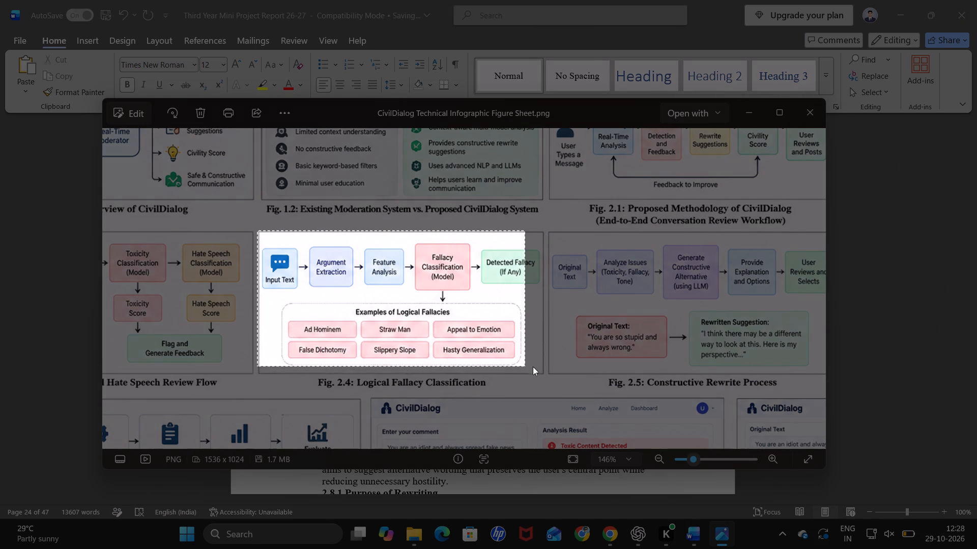
pyautogui.moveTo(533, 367); pyautogui.dragTo(541, 374)
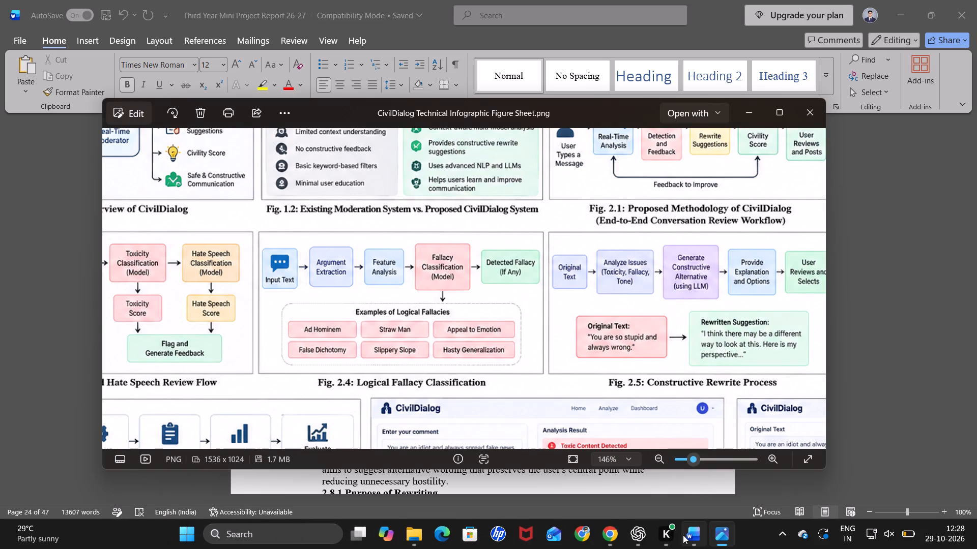
pyautogui.click(663, 474)
pyautogui.hotkey('ctrl', 'v')
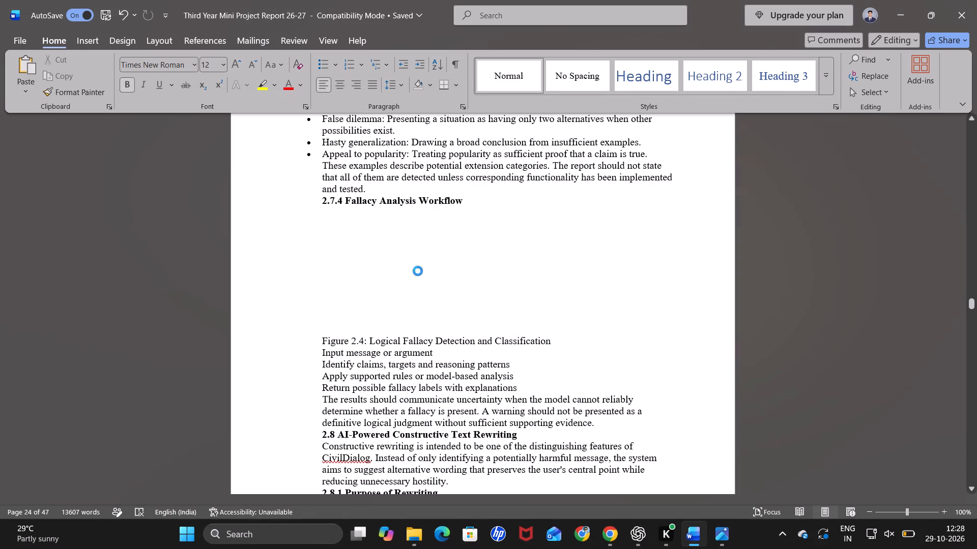
# Set the pasted Figure 2.4 picture's text wrapping to In Front of Text.
pyautogui.rightClick(450, 279)
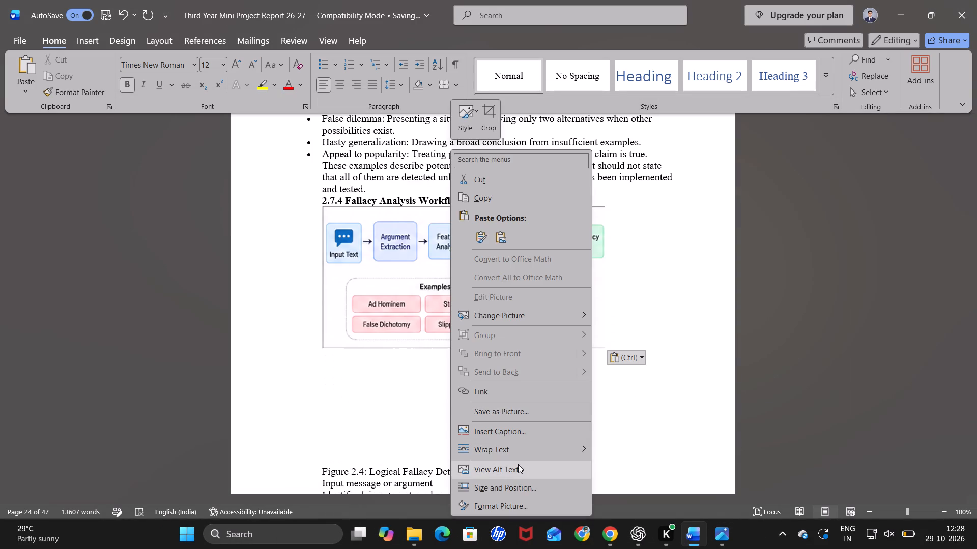
pyautogui.rightClick(507, 317)
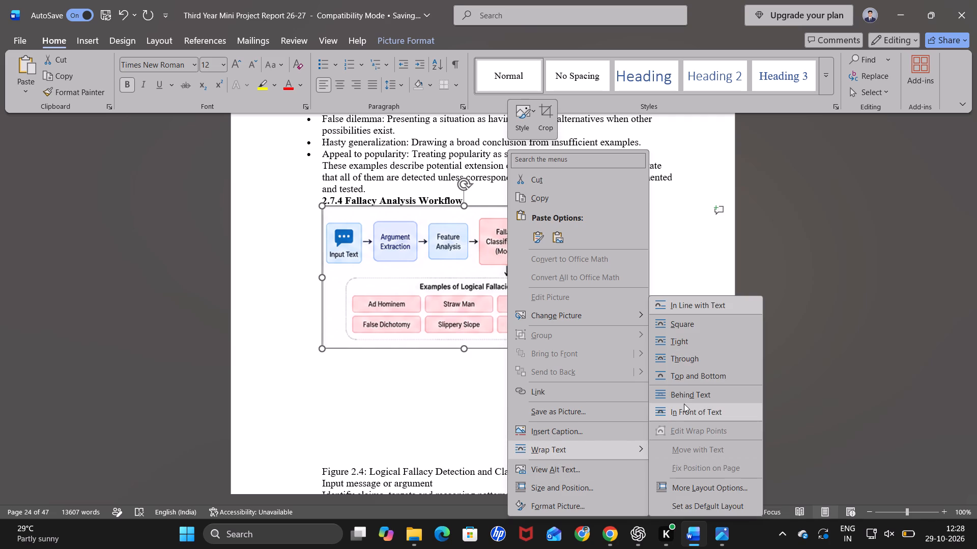
pyautogui.click(680, 410)
# Insert two blank lines above the Figure 2.4 caption so it clears the picture, and shift the picture toward the centre of the text column.
pyautogui.click(301, 268)
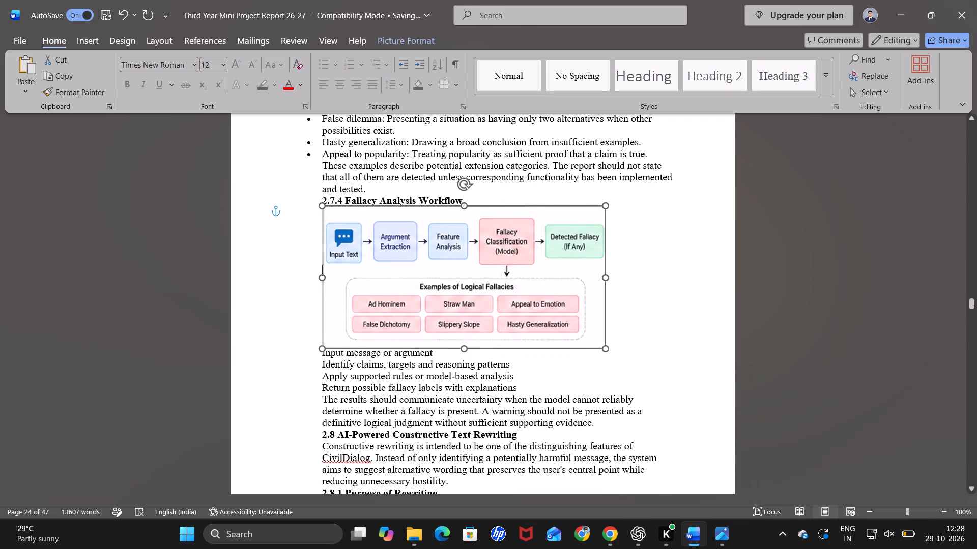
pyautogui.press('Return')
pyautogui.press('Return')
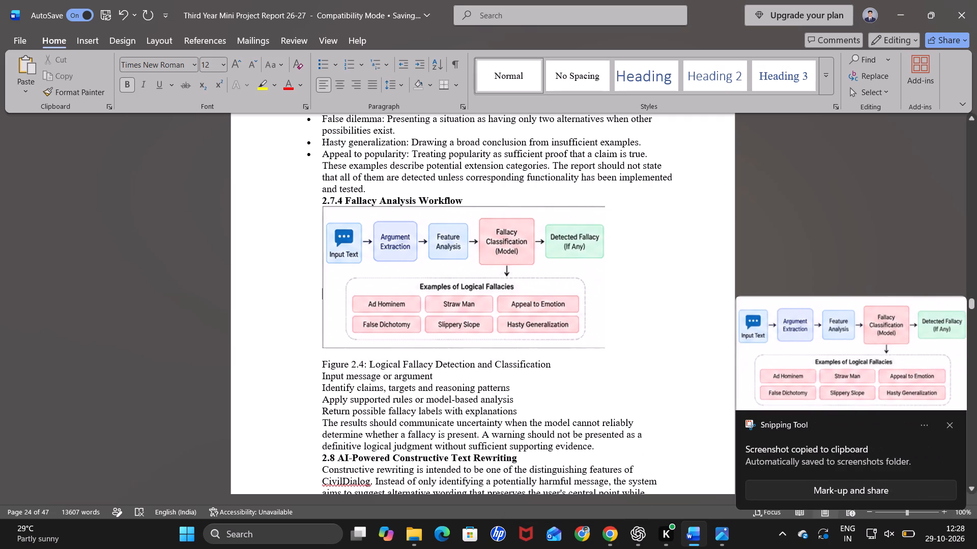
pyautogui.moveTo(367, 271); pyautogui.dragTo(404, 272)
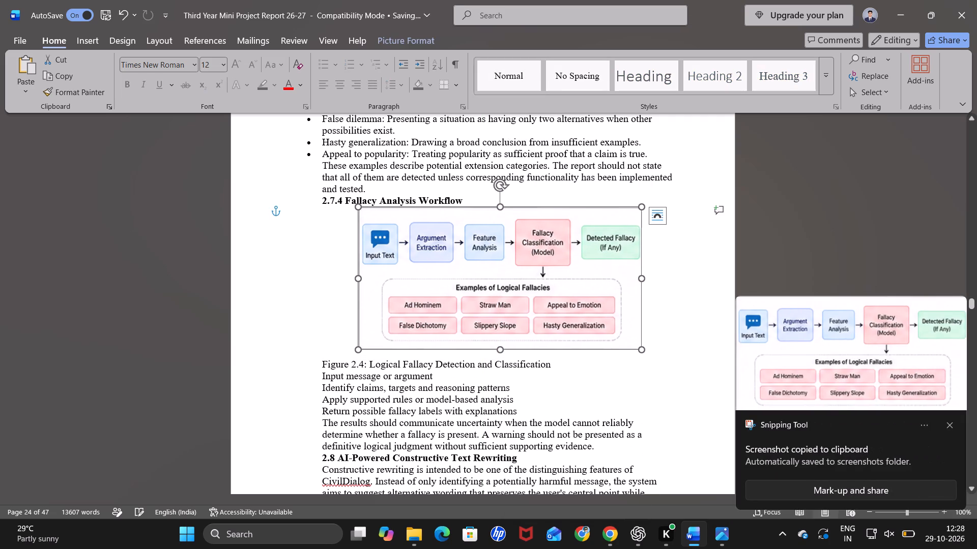
# Make the caption "Figure 2.4: Logical Fallacy Detection and Classification" bold.
pyautogui.moveTo(553, 367); pyautogui.dragTo(315, 360)
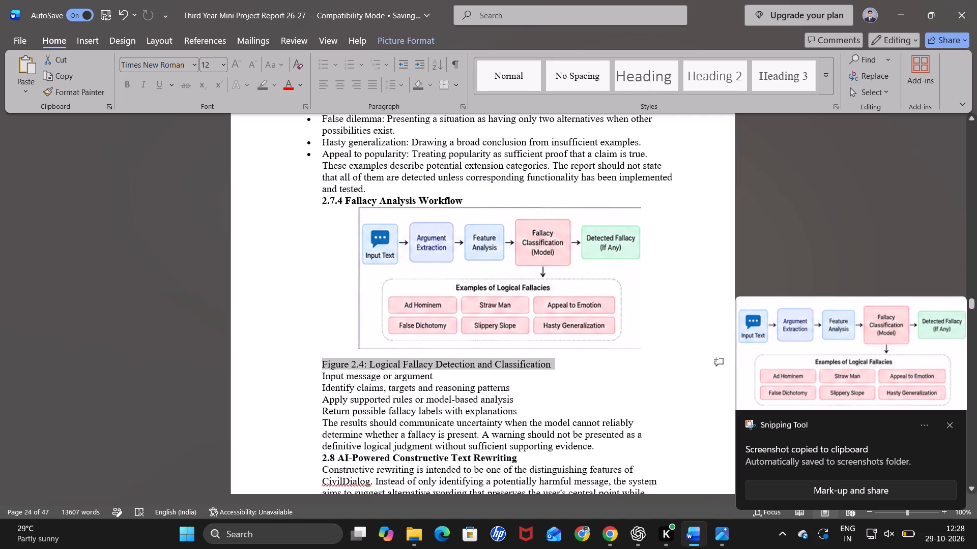
pyautogui.moveTo(315, 360); pyautogui.dragTo(318, 362)
pyautogui.click(326, 346)
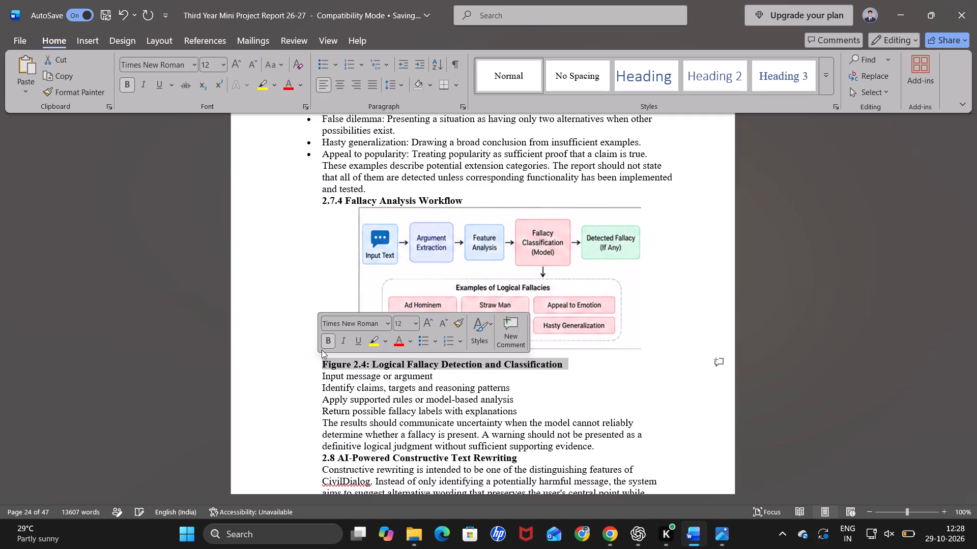
# Indent the Figure 2.4 caption with 22 leading spaces to centre it beneath the picture.
pyautogui.click(321, 360)
pyautogui.press('space')
pyautogui.press('space')
pyautogui.press('space')
pyautogui.press('space')
pyautogui.press('space')
pyautogui.press('space')
pyautogui.press('space')
pyautogui.press('space')
pyautogui.press('space')
pyautogui.press('space')
pyautogui.press('space')
pyautogui.press('space')
pyautogui.press('space')
pyautogui.press('space')
pyautogui.press('space')
pyautogui.press('space')
pyautogui.press('space')
pyautogui.press('space')
pyautogui.press('space')
pyautogui.press('space')
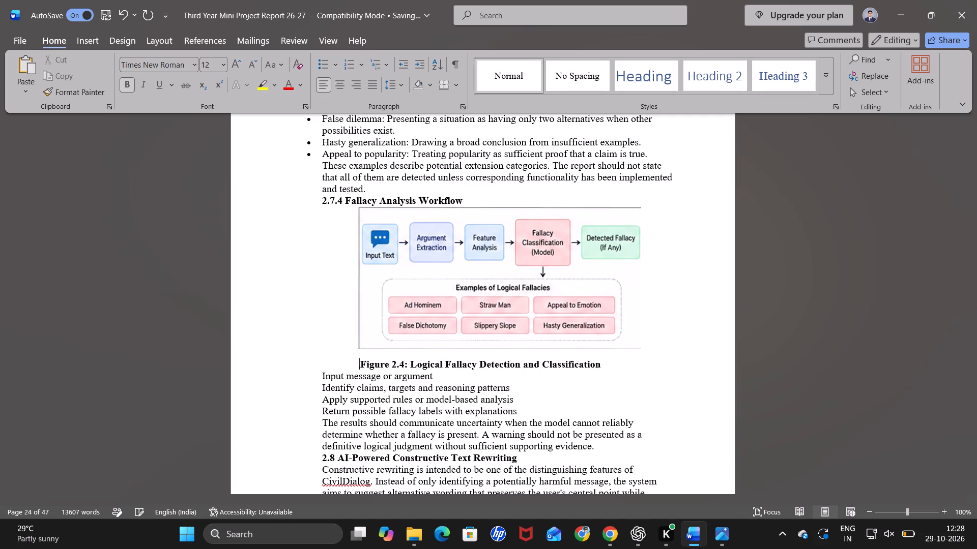
pyautogui.press('space')
pyautogui.press('space')
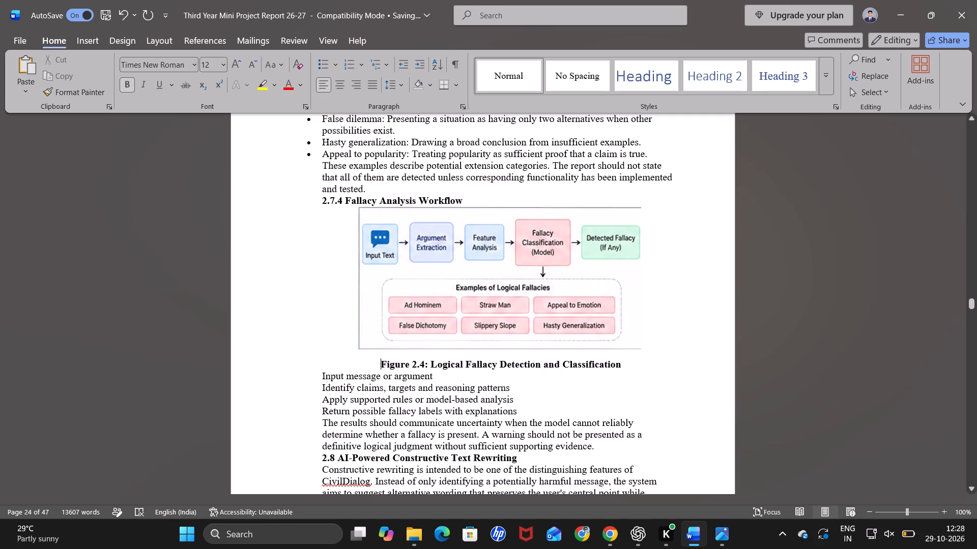
# Insert eight blank lines above the Figure 2.5 caption, after the paragraph ending "inappropriate content before being displayed".
pyautogui.scroll(-2, 408, 433)
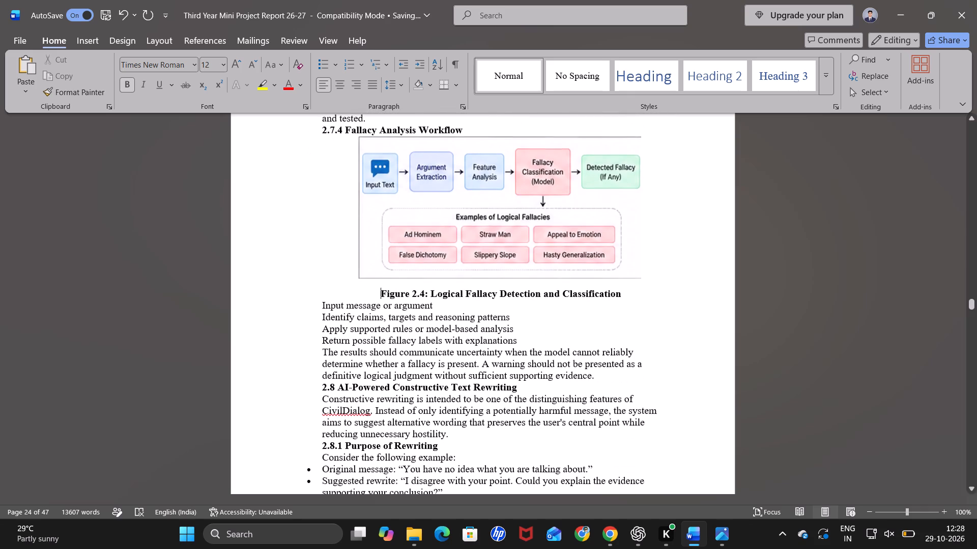
pyautogui.scroll(-3, 408, 433)
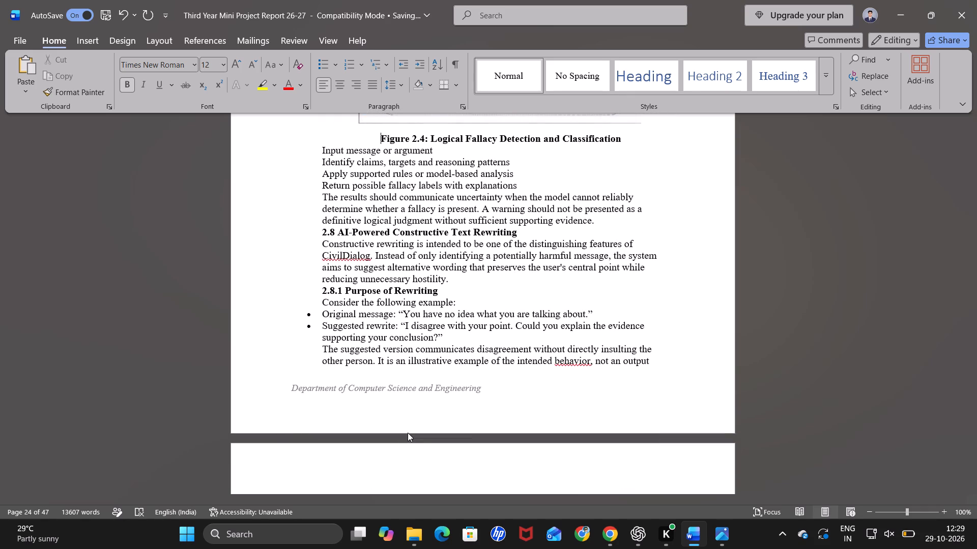
pyautogui.scroll(-6, 408, 433)
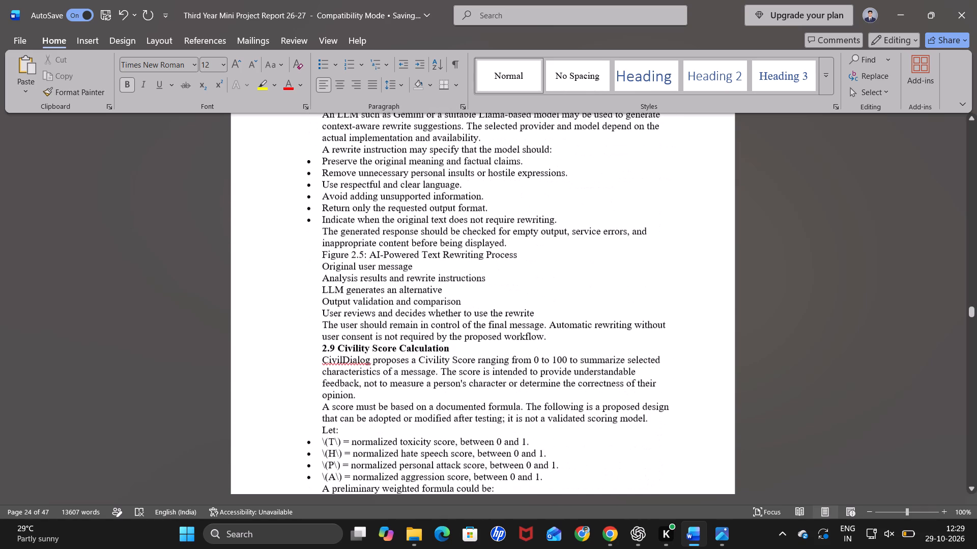
pyautogui.click(515, 242)
pyautogui.press('Return')
pyautogui.press('Return')
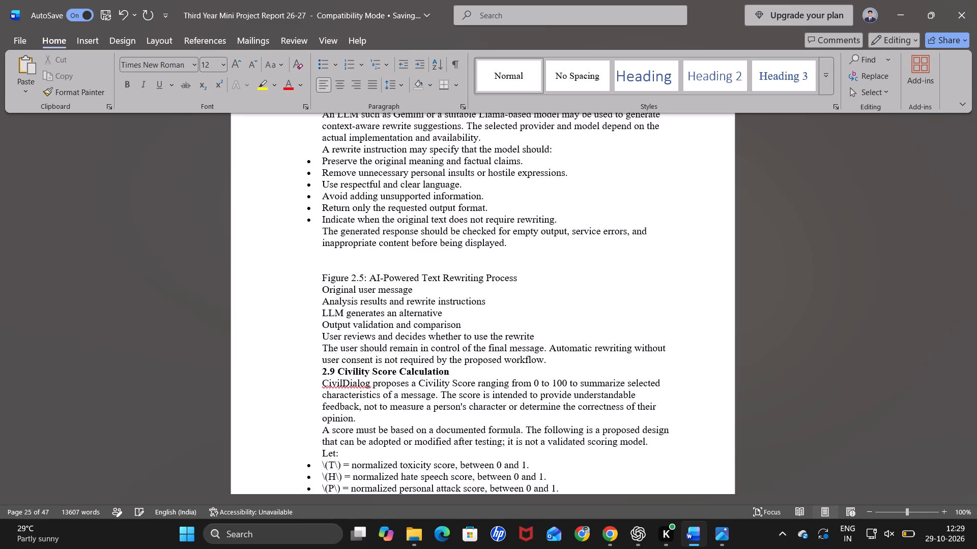
pyautogui.press('Return')
pyautogui.press('Return')
pyautogui.press('Return')
pyautogui.press('Return')
pyautogui.press('Return')
pyautogui.press('Return')
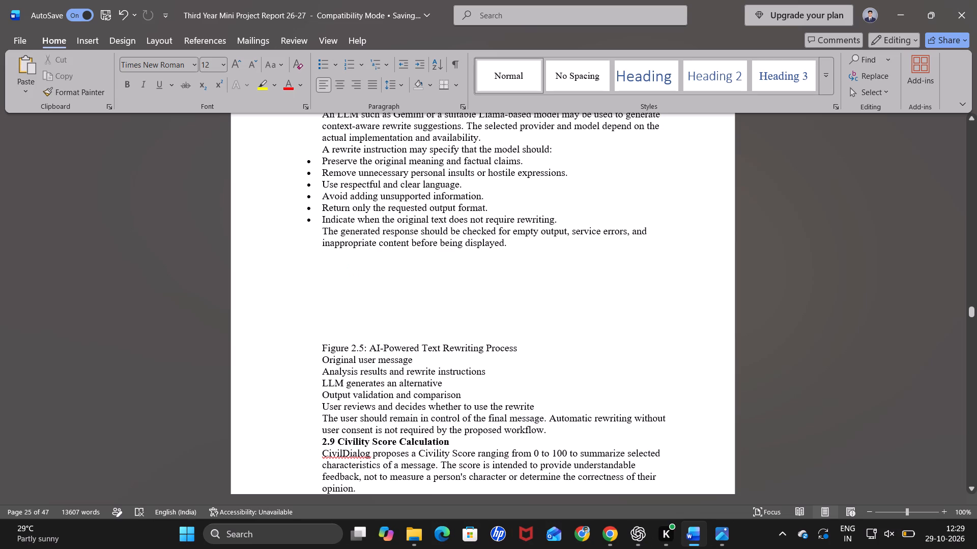
# Set the pasted Figure 2.5 picture's text wrapping to In Front of Text.
pyautogui.rightClick(378, 291)
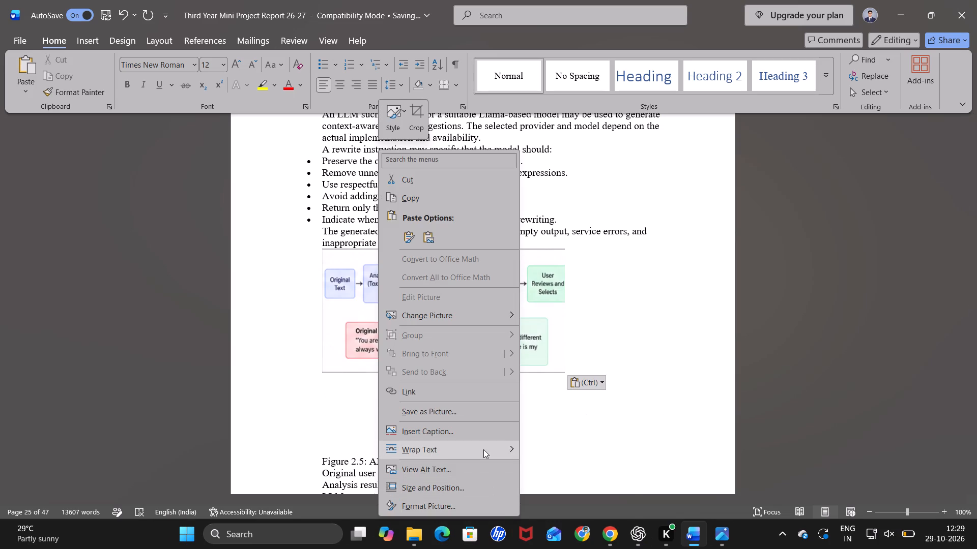
pyautogui.click(543, 408)
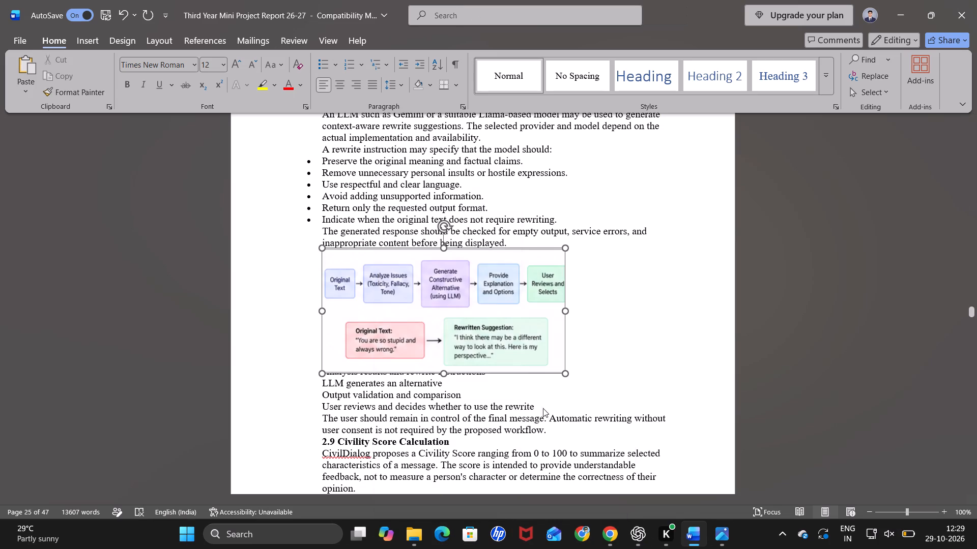
# Insert four more blank lines above the Figure 2.5 caption and centre the picture in that gap, slightly below the preceding paragraph.
pyautogui.click(303, 278)
pyautogui.press('Return')
pyautogui.press('Return')
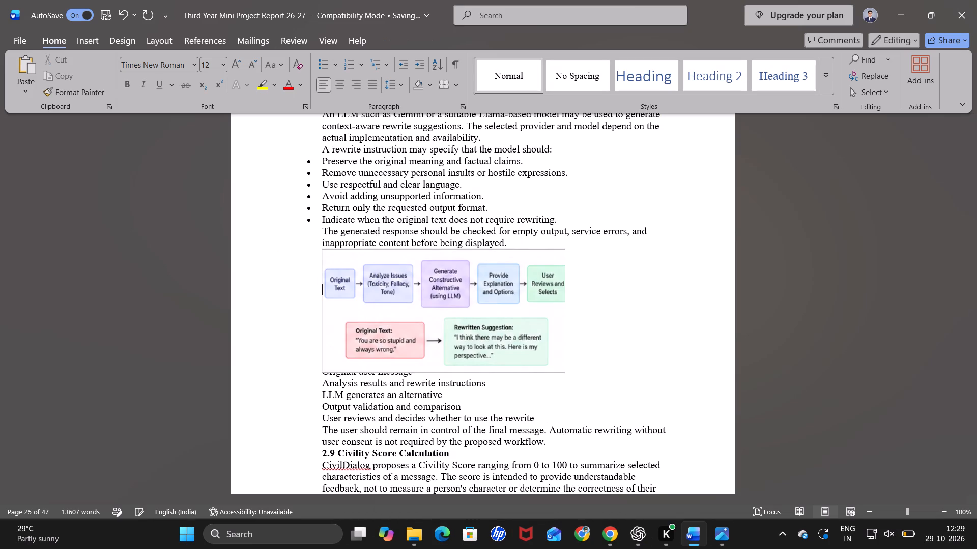
pyautogui.press('Return')
pyautogui.press('Return')
pyautogui.moveTo(416, 293); pyautogui.dragTo(459, 308)
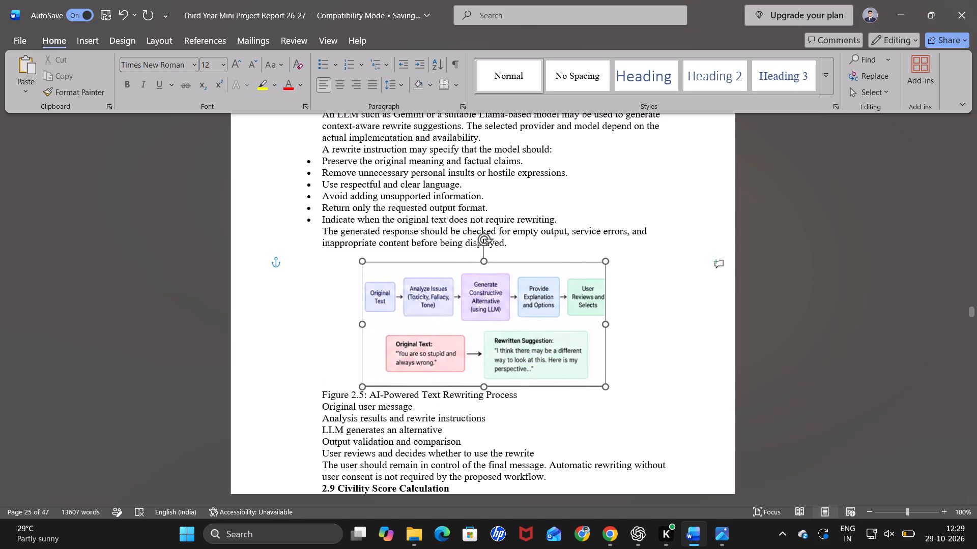
pyautogui.moveTo(459, 308); pyautogui.dragTo(461, 296)
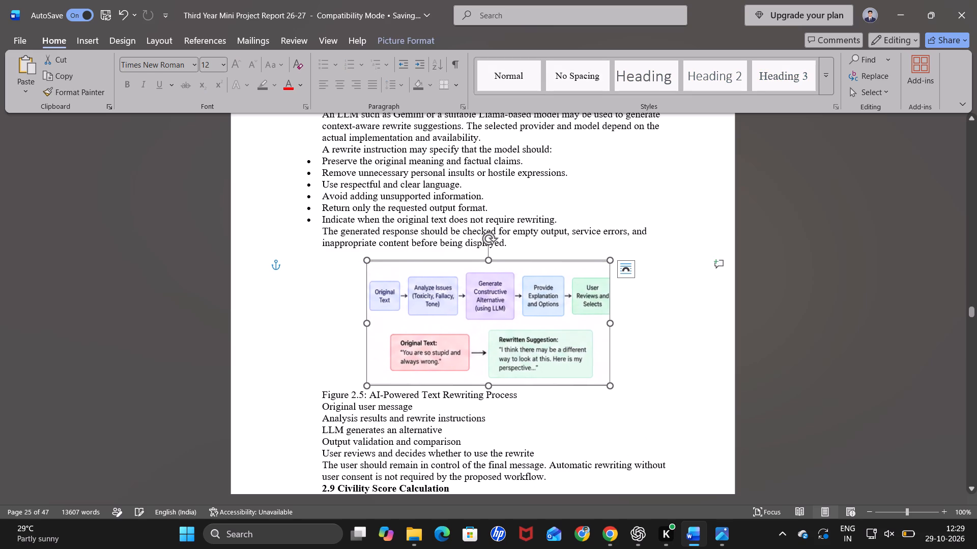
# Add a blank line below the caption "Figure 2.5: AI-Powered Text Rewriting Process" and make the caption bold.
pyautogui.click(520, 393)
pyautogui.press('Return')
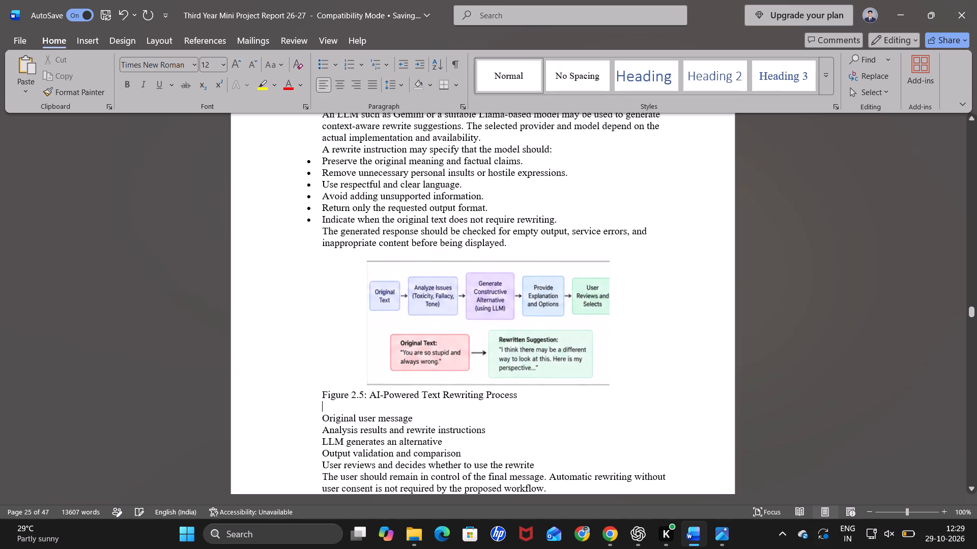
pyautogui.moveTo(318, 392); pyautogui.dragTo(522, 396)
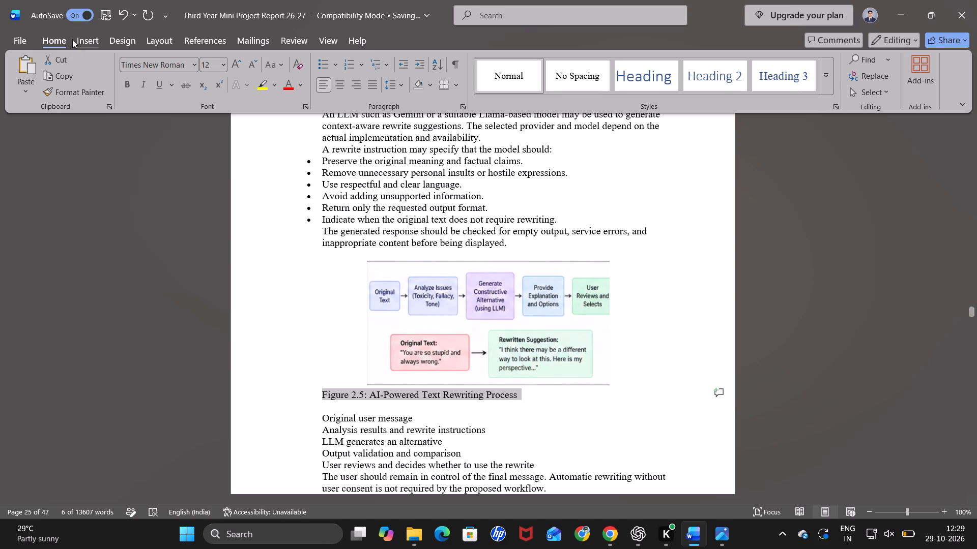
pyautogui.hscroll(1, 128, 87)
pyautogui.click(128, 86)
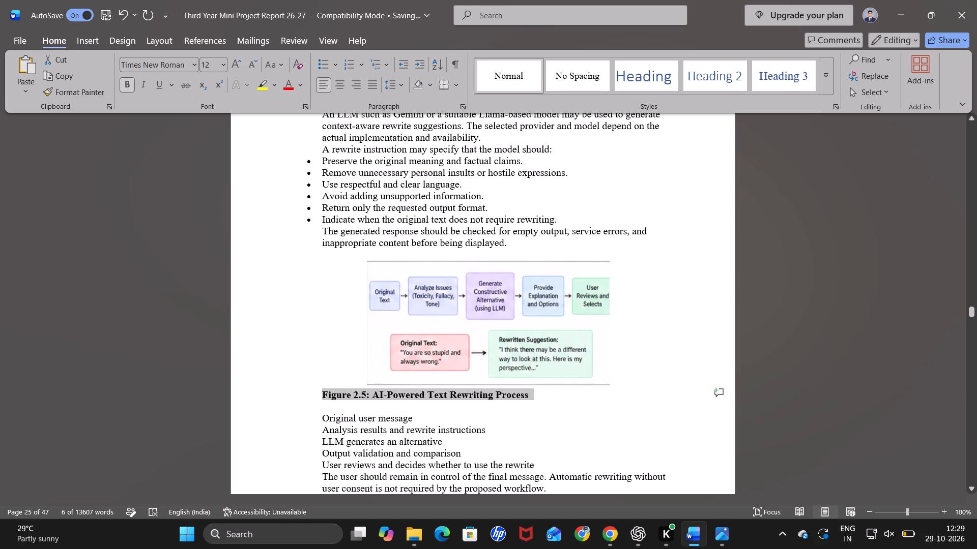
# Indent the Figure 2.5 caption with 20 leading spaces to centre it beneath the picture.
pyautogui.click(325, 387)
pyautogui.click(324, 392)
pyautogui.press('space')
pyautogui.press('space')
pyautogui.press('space')
pyautogui.press('space')
pyautogui.press('space')
pyautogui.press('space')
pyautogui.press('space')
pyautogui.press('space')
pyautogui.press('space')
pyautogui.press('space')
pyautogui.press('space')
pyautogui.press('space')
pyautogui.press('space')
pyautogui.press('space')
pyautogui.press('space')
pyautogui.press('space')
pyautogui.press('space')
pyautogui.press('space')
pyautogui.press('space')
pyautogui.press('space')
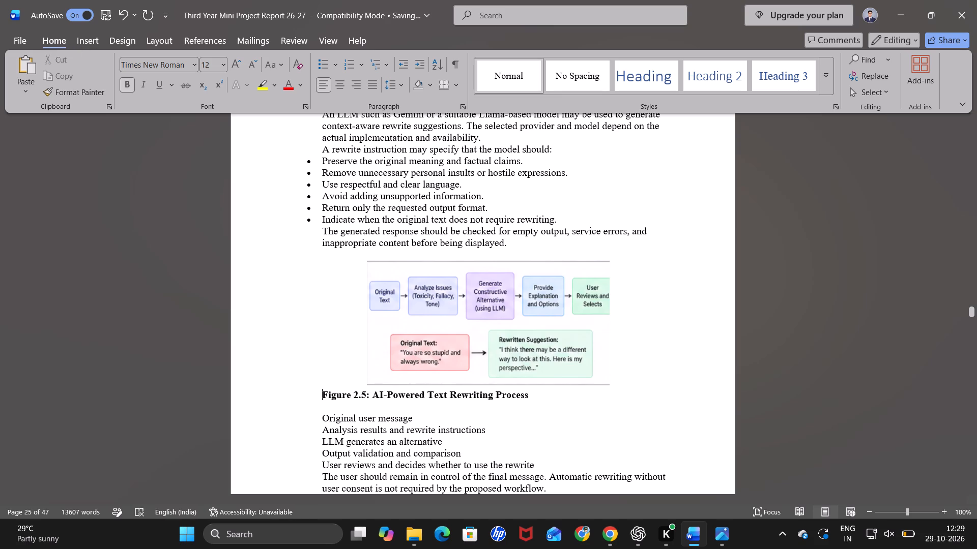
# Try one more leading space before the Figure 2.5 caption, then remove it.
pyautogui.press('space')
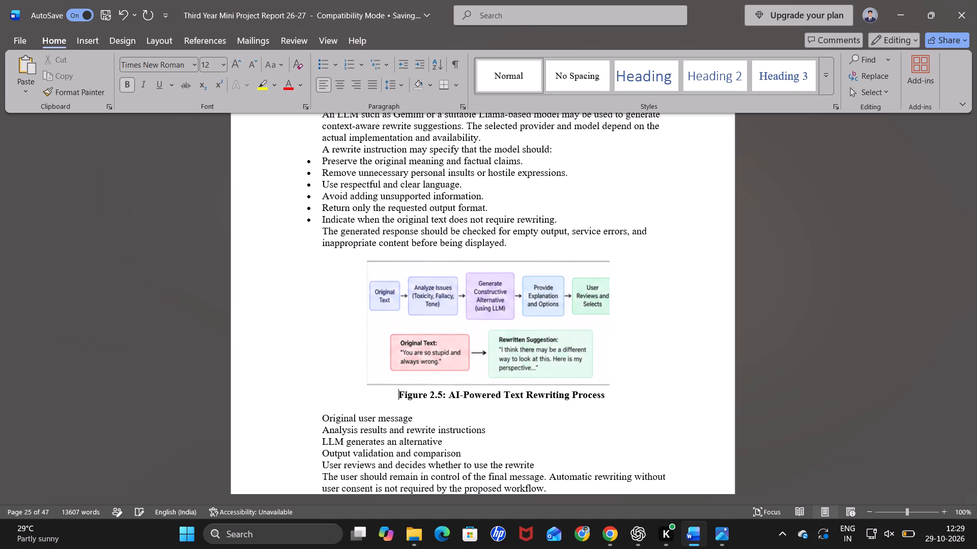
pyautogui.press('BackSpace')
# Apply All Borders to Table 2.5, Proposed Civility Score Evaluation Parameters.
pyautogui.scroll(-3, 468, 454)
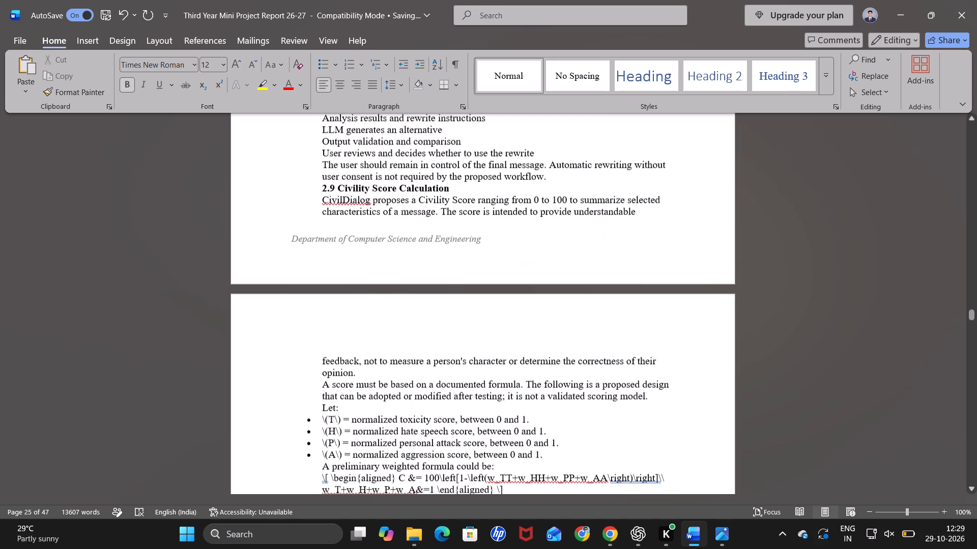
pyautogui.scroll(-1, 452, 345)
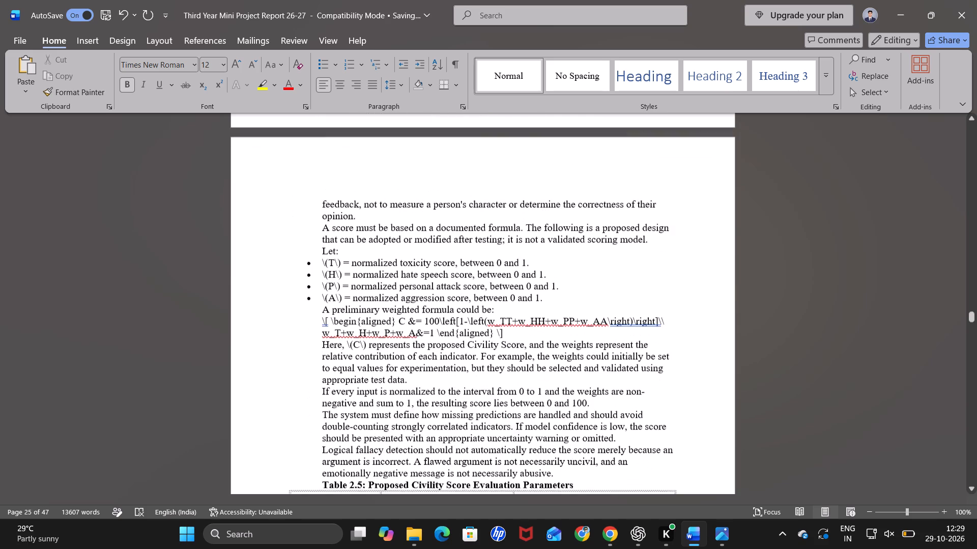
pyautogui.scroll(-1, 452, 345)
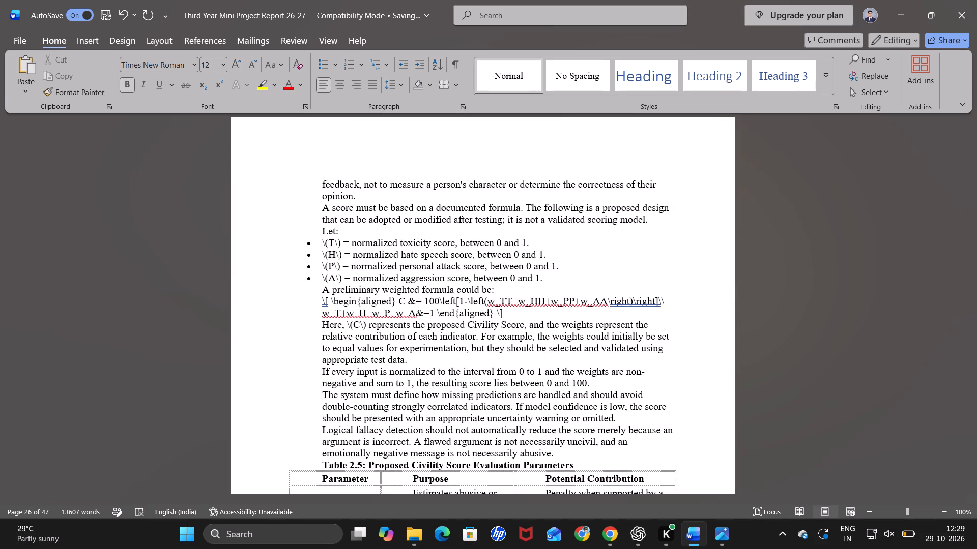
pyautogui.scroll(-3, 452, 345)
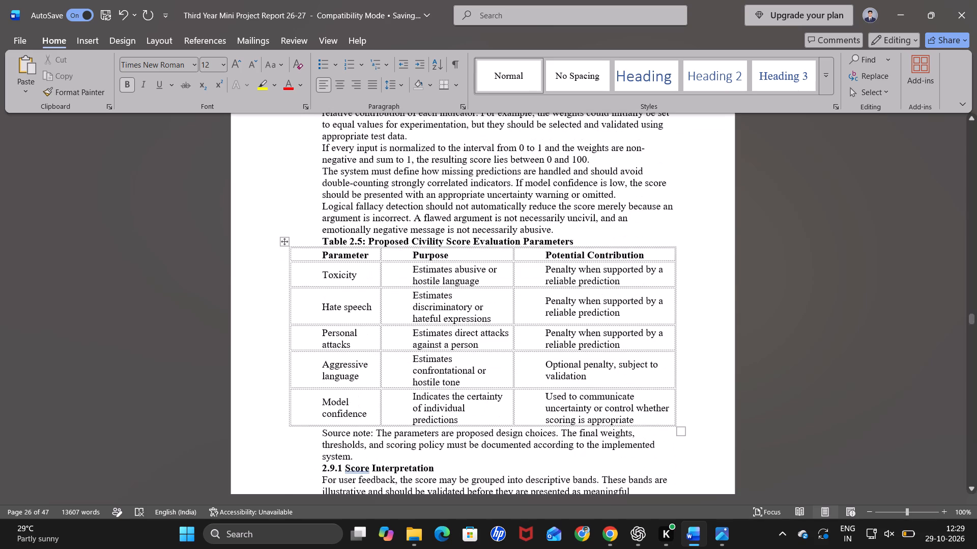
pyautogui.click(285, 239)
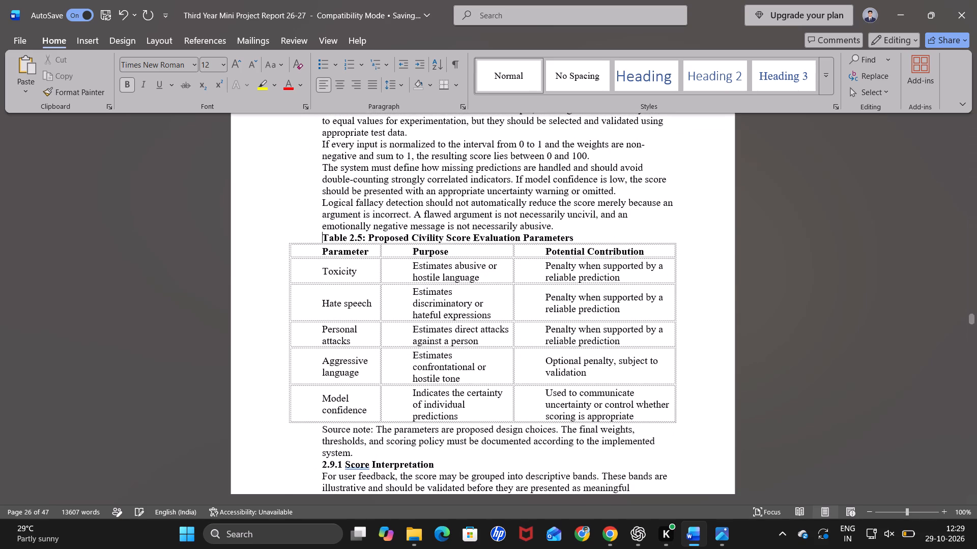
pyautogui.click(285, 239)
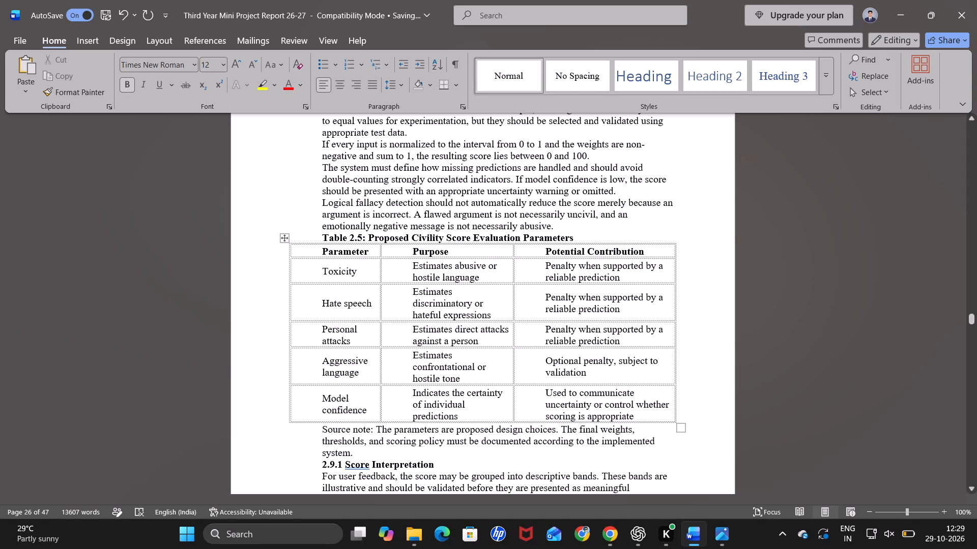
pyautogui.click(283, 237)
pyautogui.click(425, 220)
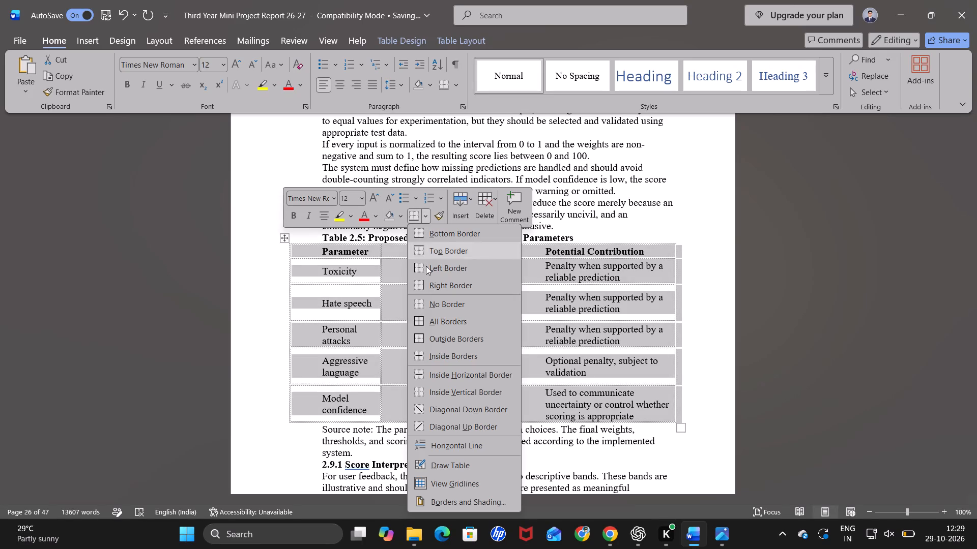
pyautogui.click(424, 327)
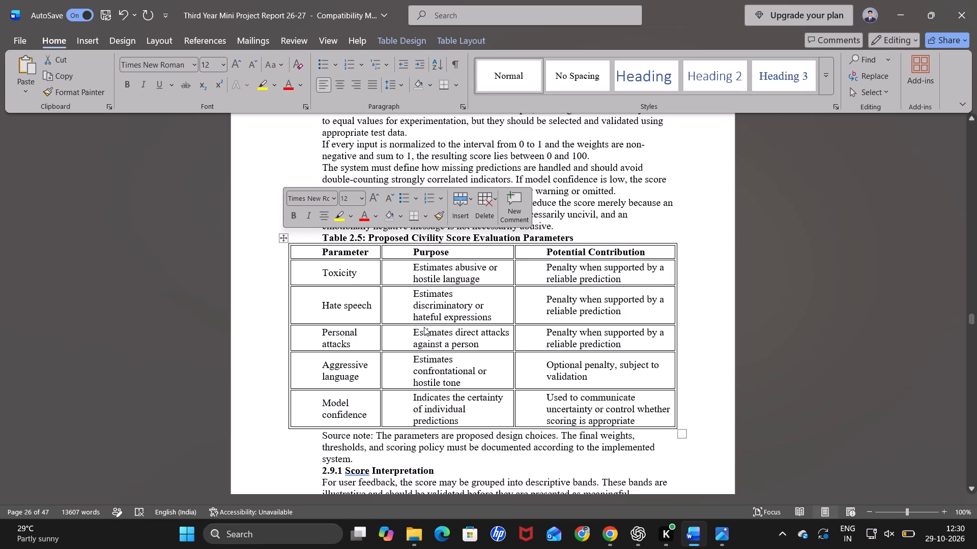
pyautogui.click(650, 337)
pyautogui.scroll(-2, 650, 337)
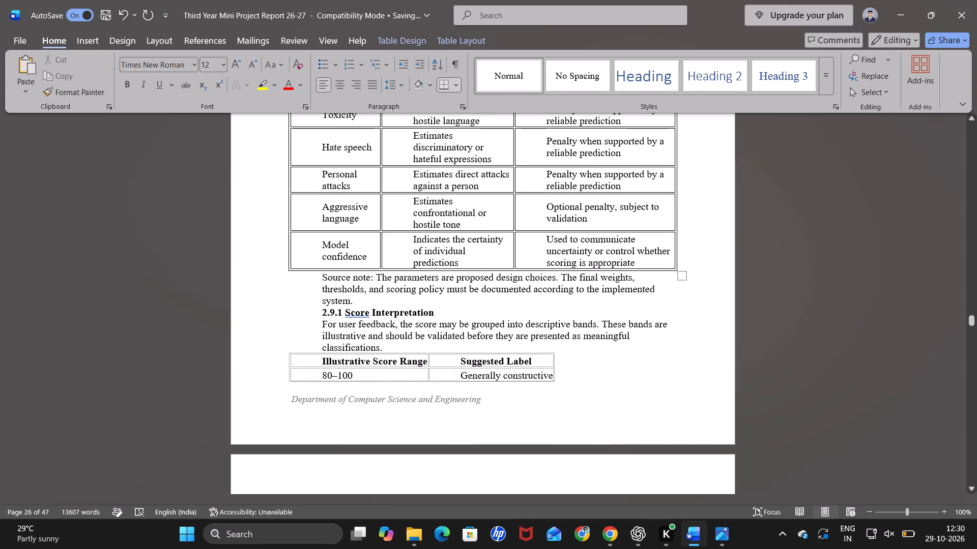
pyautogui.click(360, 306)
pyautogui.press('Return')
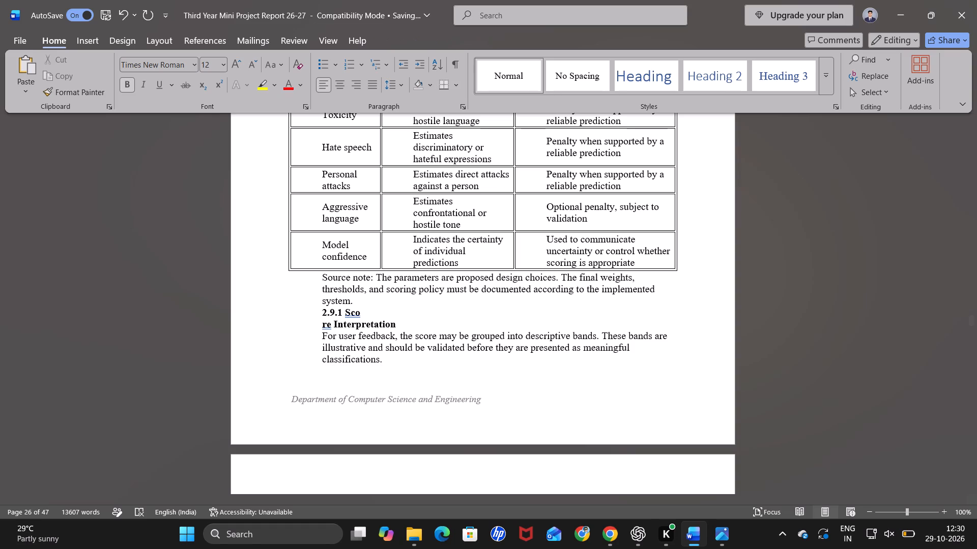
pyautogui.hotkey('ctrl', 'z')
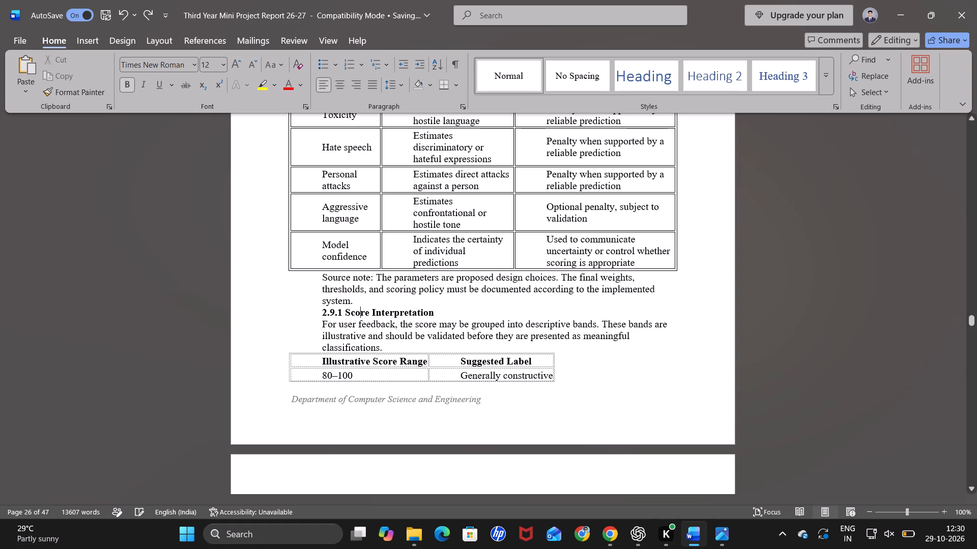
# Insert six blank lines above the heading "2.9.1 Score Interpretation" so it starts on the following page with its table.
pyautogui.click(325, 307)
pyautogui.click(323, 312)
pyautogui.press('Return')
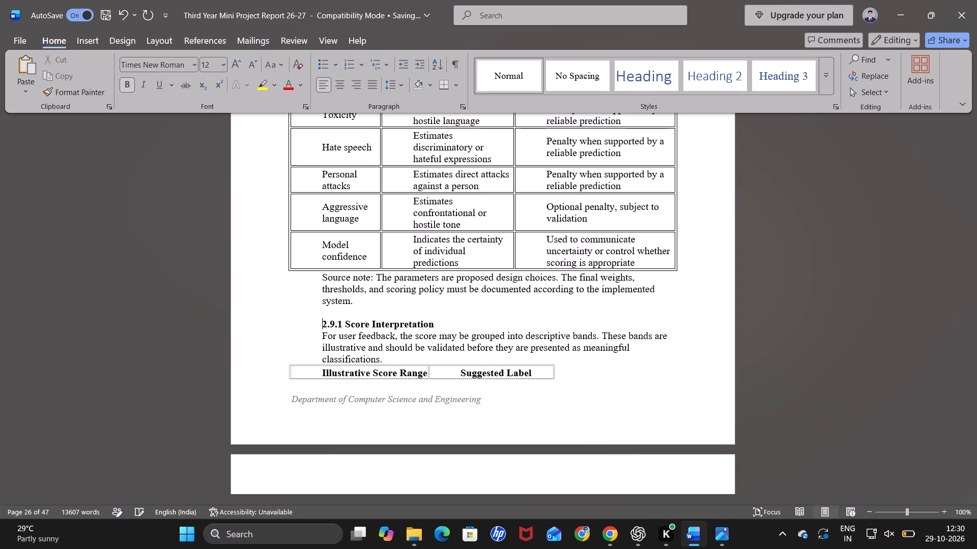
pyautogui.press('Return')
pyautogui.press('Return')
pyautogui.press('Return')
pyautogui.press('Return')
pyautogui.press('Return')
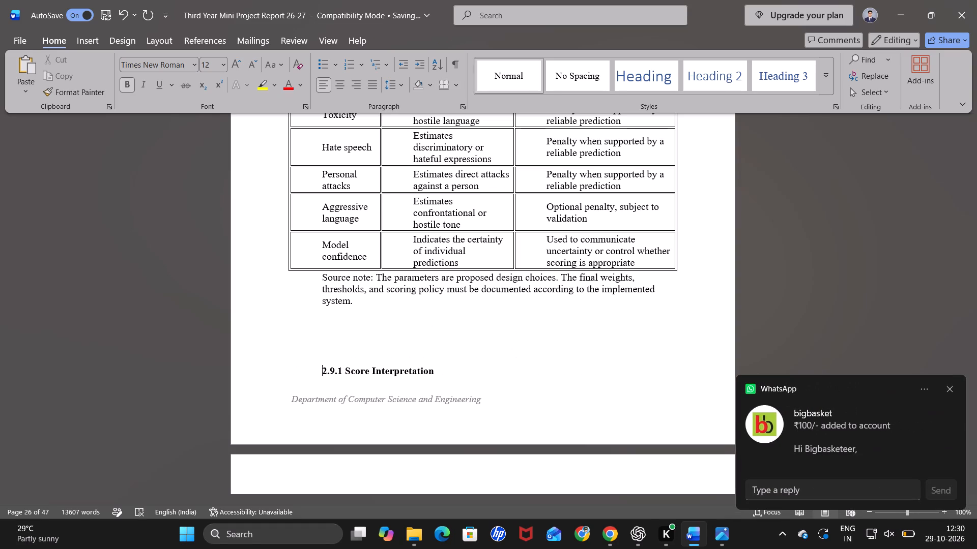
# Shift the Illustrative Score Range table sideways so it sits centred beneath the Score Interpretation paragraph.
pyautogui.scroll(-3, 323, 312)
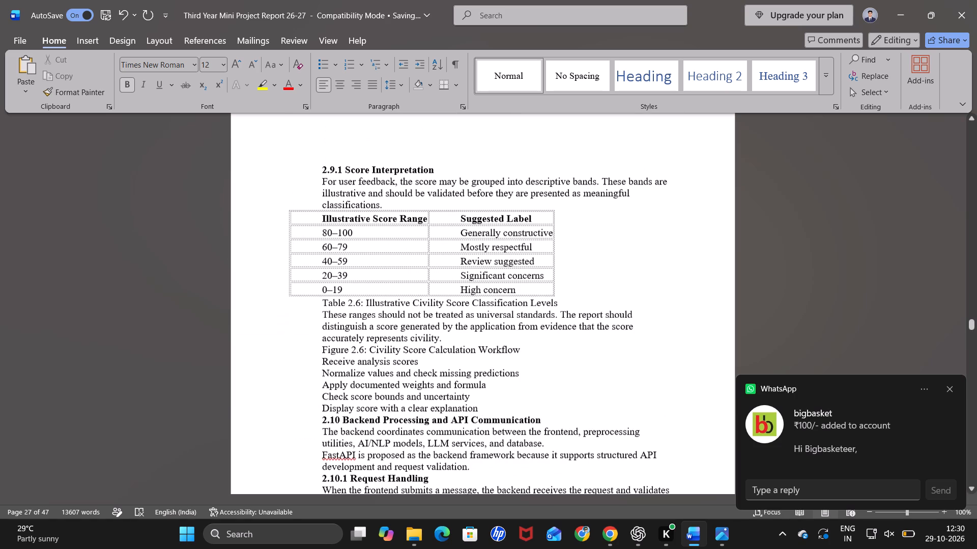
pyautogui.moveTo(287, 207); pyautogui.dragTo(294, 208)
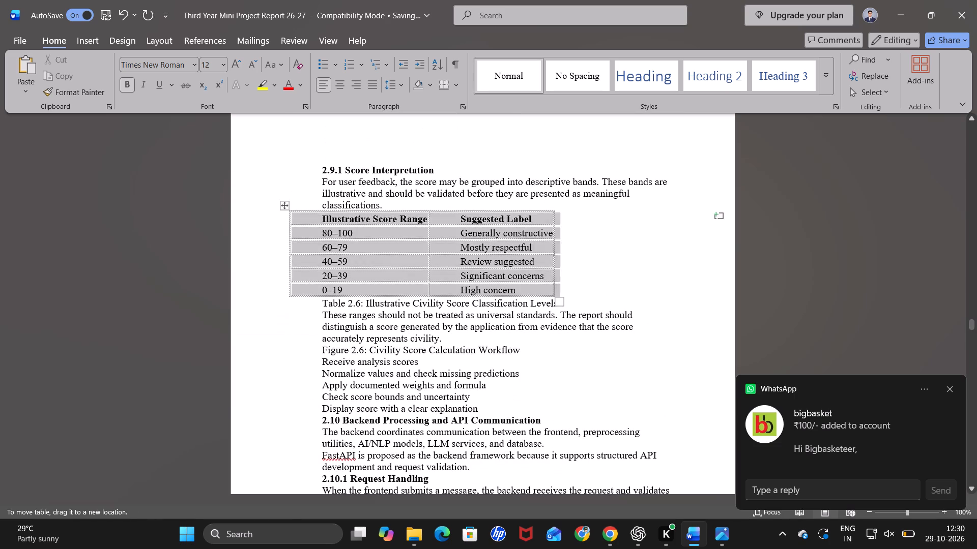
pyautogui.moveTo(294, 208); pyautogui.dragTo(379, 207)
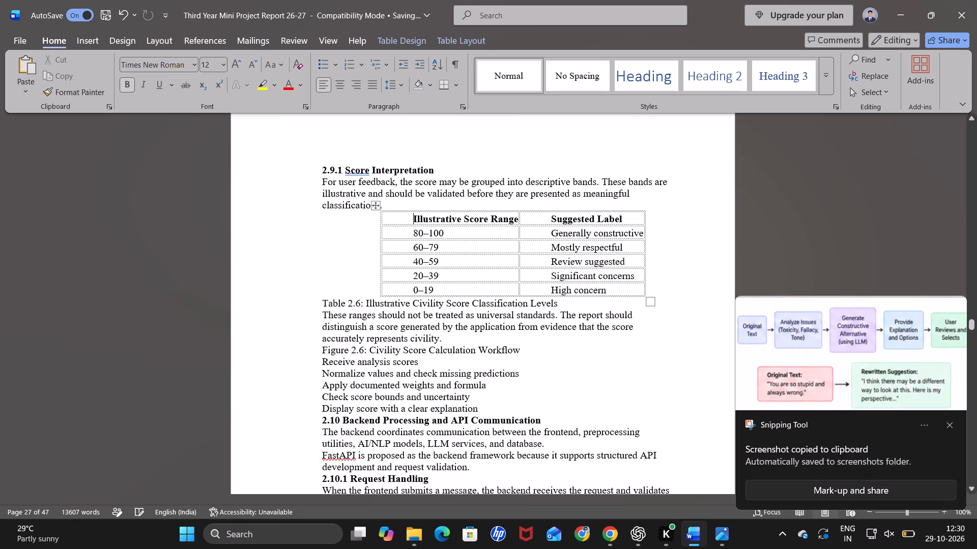
pyautogui.moveTo(376, 204); pyautogui.dragTo(340, 205)
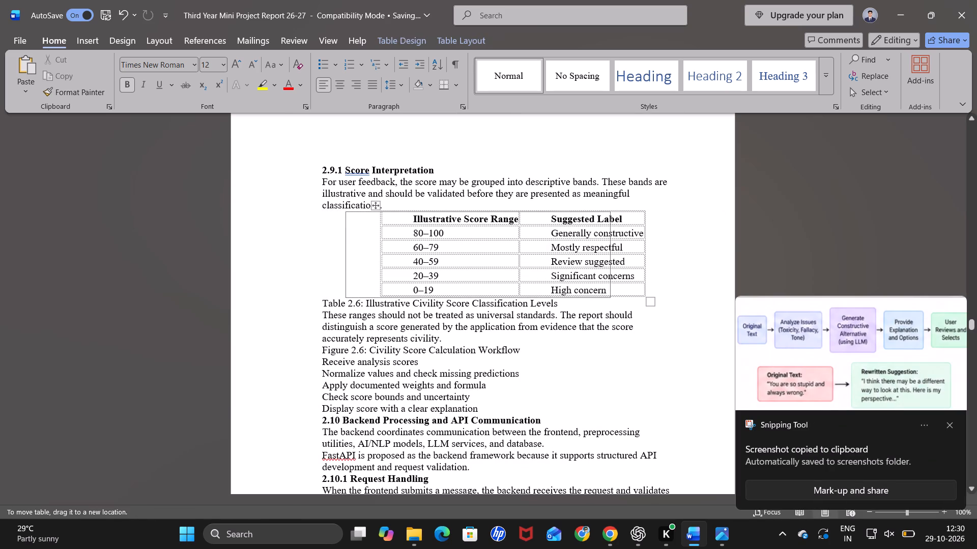
pyautogui.moveTo(340, 205); pyautogui.dragTo(340, 205)
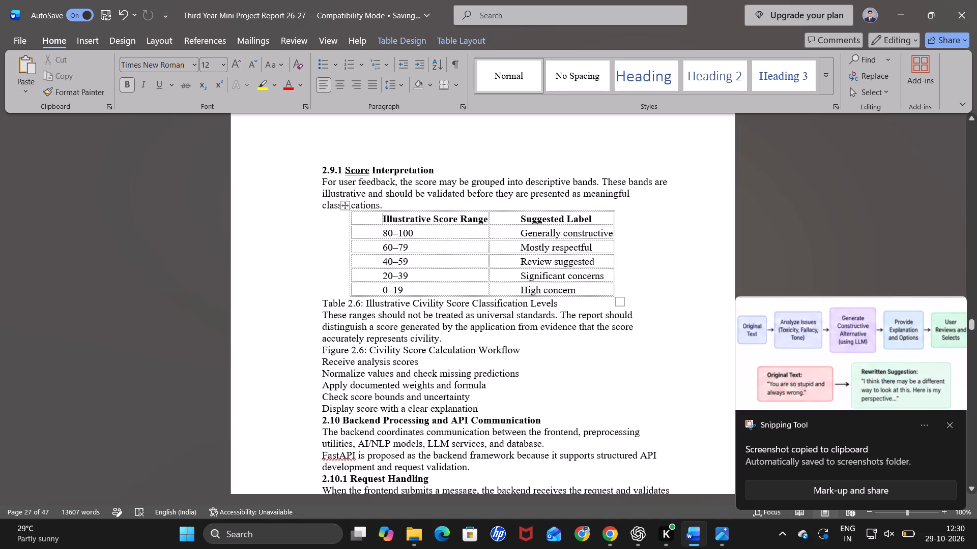
# Apply All Borders to the Illustrative Score Range table.
pyautogui.click(346, 209)
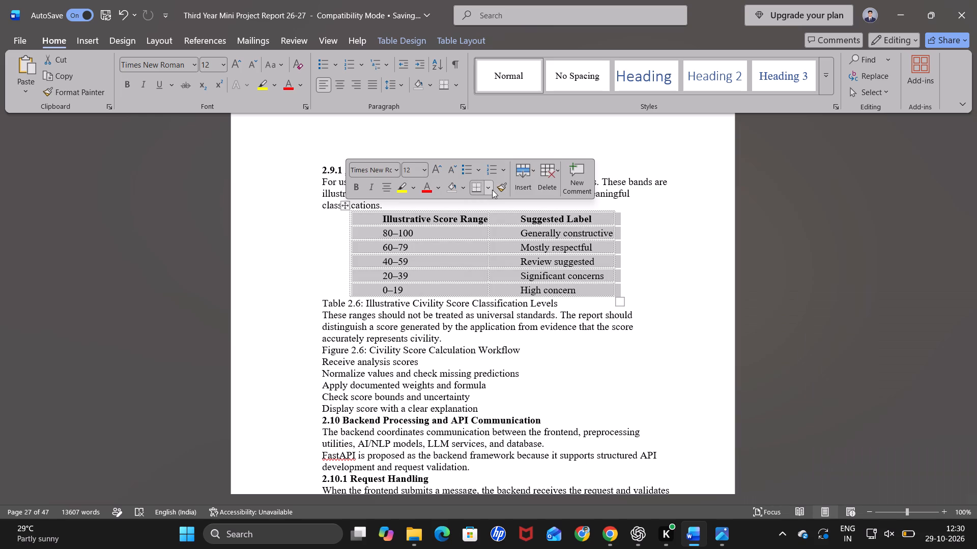
pyautogui.click(492, 190)
pyautogui.click(493, 295)
pyautogui.click(627, 283)
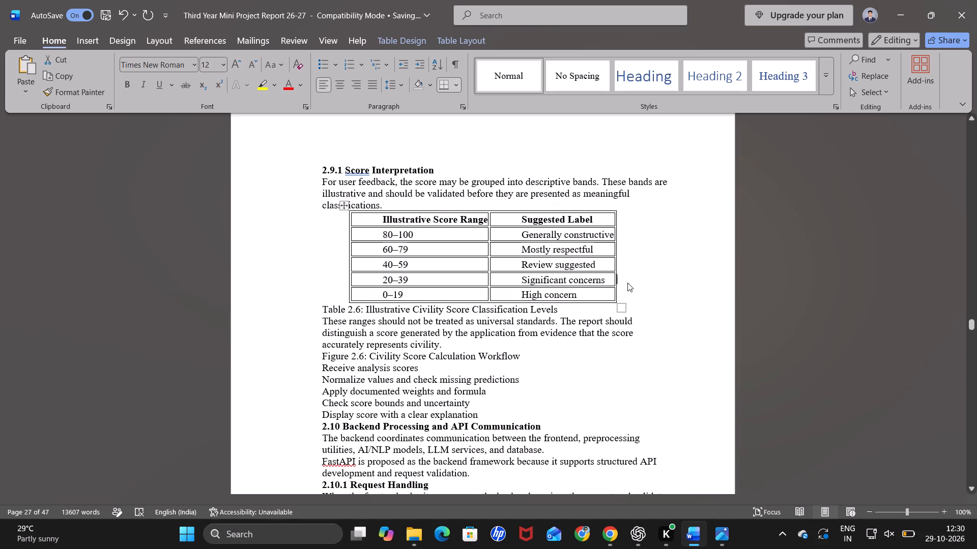
# Insert two blank lines above the caption "Table 2.7: Proposed API Endpoints and Their Functions" to keep caption and table together on the following page.
pyautogui.scroll(-3, 606, 331)
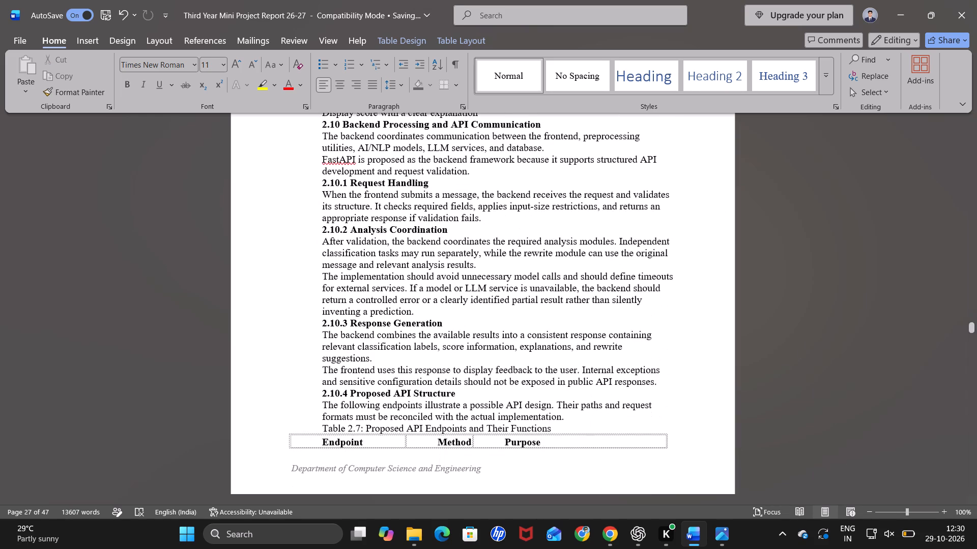
pyautogui.scroll(-1, 606, 331)
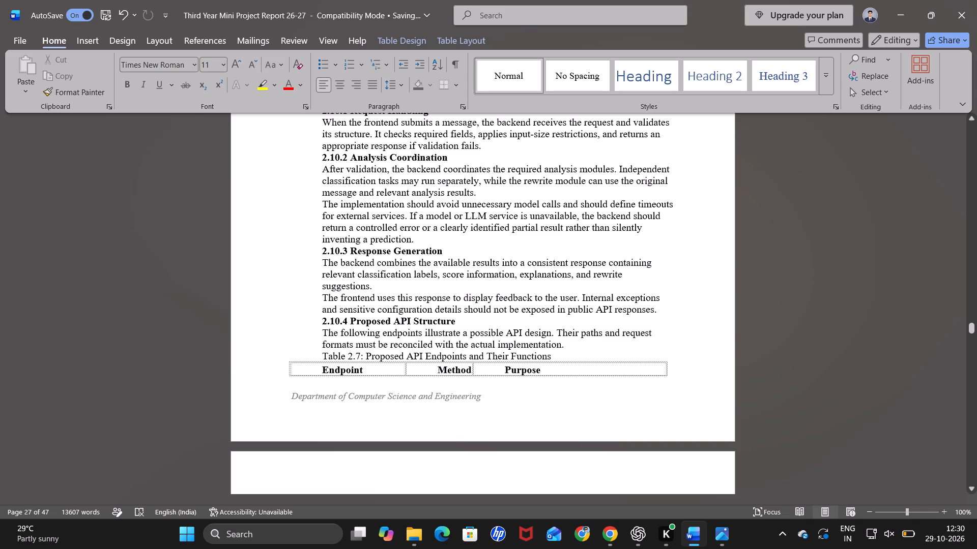
pyautogui.scroll(-7, 419, 388)
pyautogui.scroll(3, 419, 388)
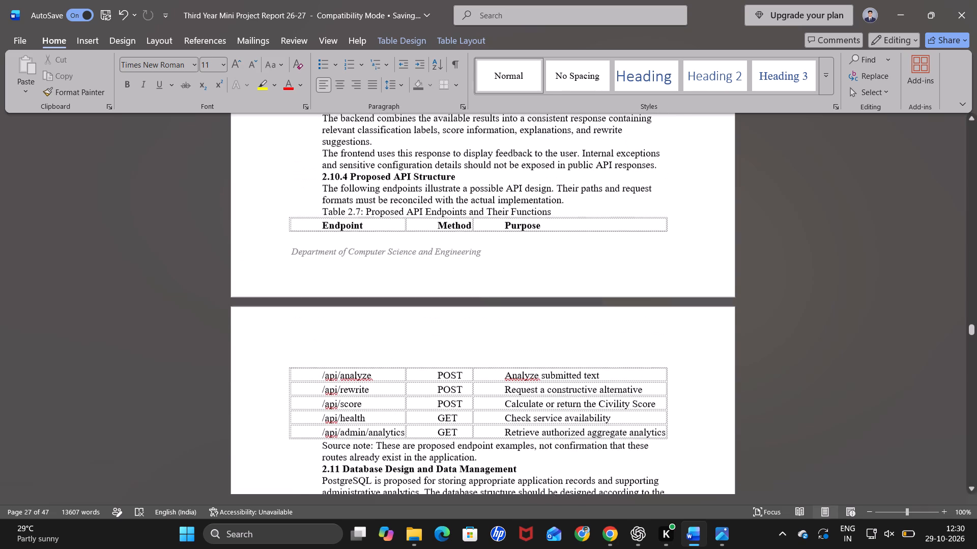
pyautogui.click(321, 219)
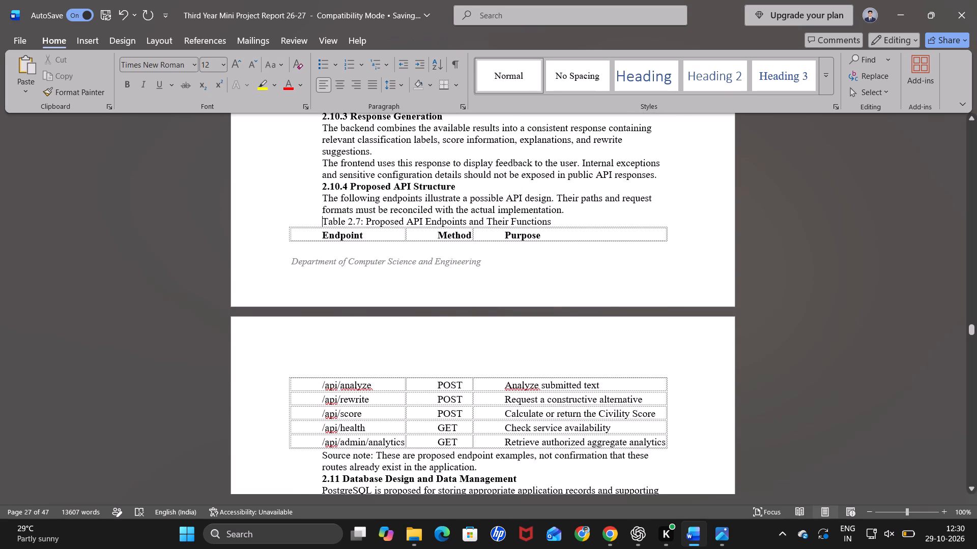
pyautogui.press('Return')
pyautogui.press('Return')
pyautogui.press('Return')
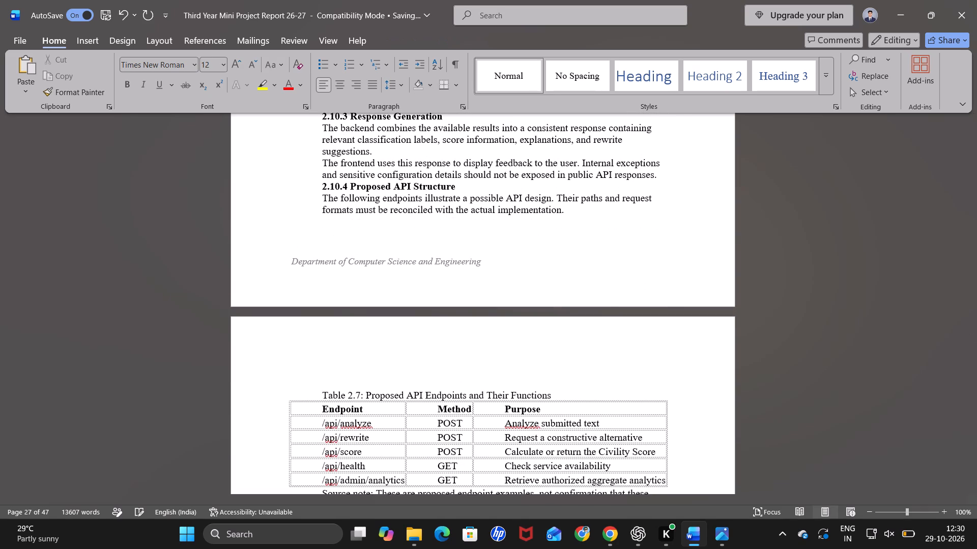
pyautogui.press('BackSpace')
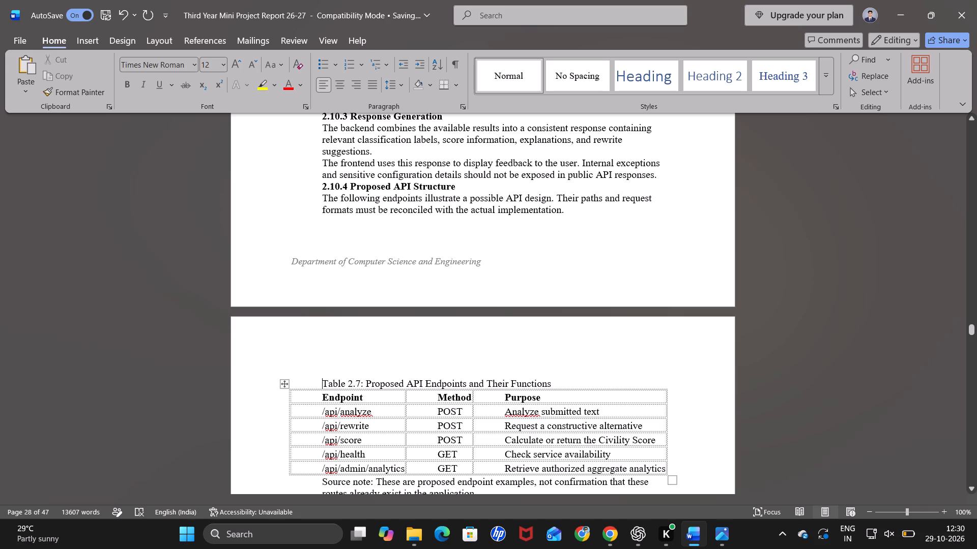
# Apply All Borders to Table 2.7, the API endpoints table.
pyautogui.click(283, 388)
pyautogui.click(425, 369)
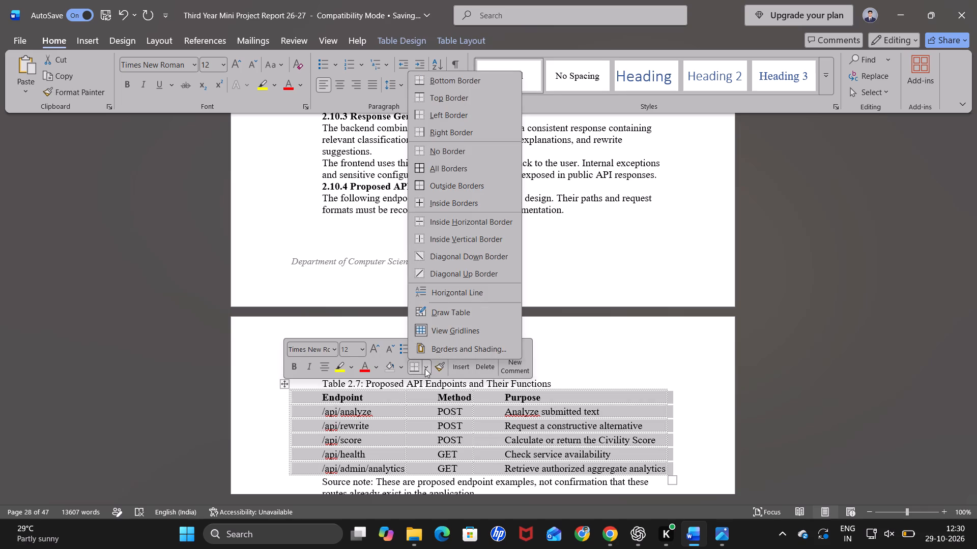
pyautogui.click(434, 165)
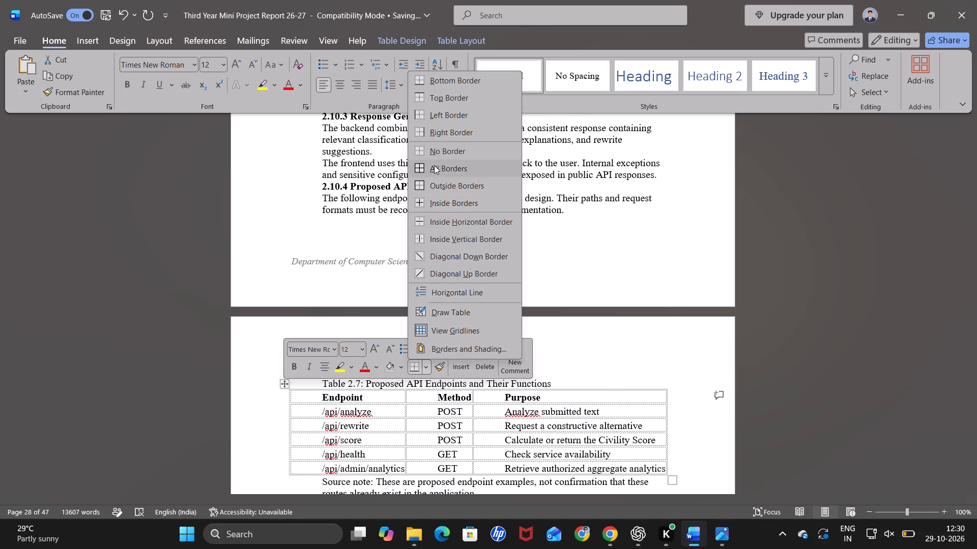
pyautogui.click(577, 344)
# Insert two blank lines above the heading "2.13.3 Performance Testing" so it starts on the following page with its paragraph.
pyautogui.scroll(-2, 577, 344)
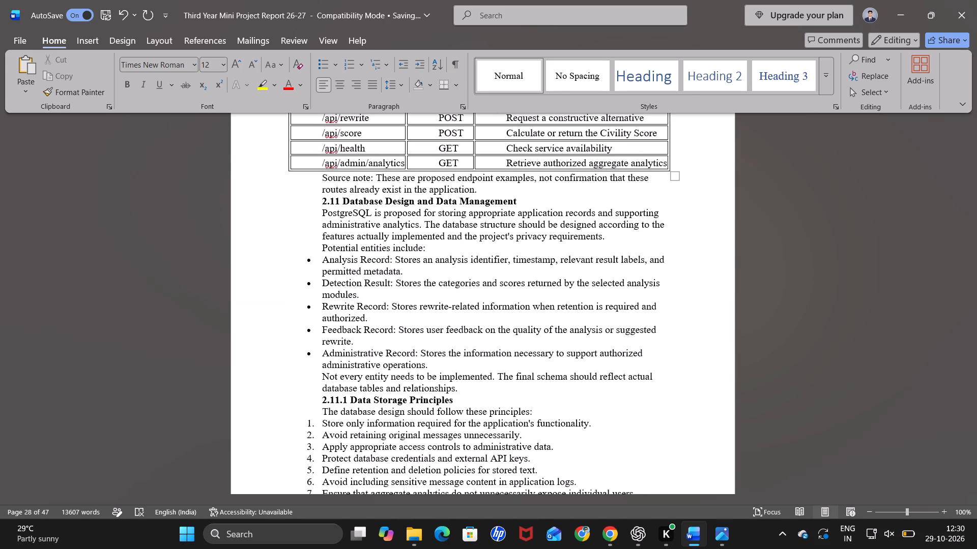
pyautogui.scroll(-3, 577, 344)
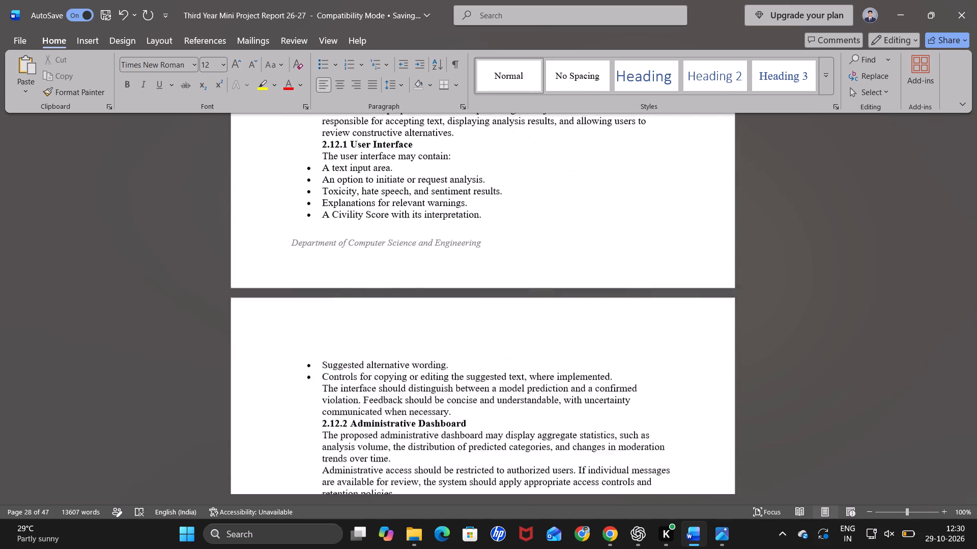
pyautogui.scroll(-2, 577, 344)
pyautogui.scroll(1, 577, 344)
pyautogui.scroll(-2, 577, 344)
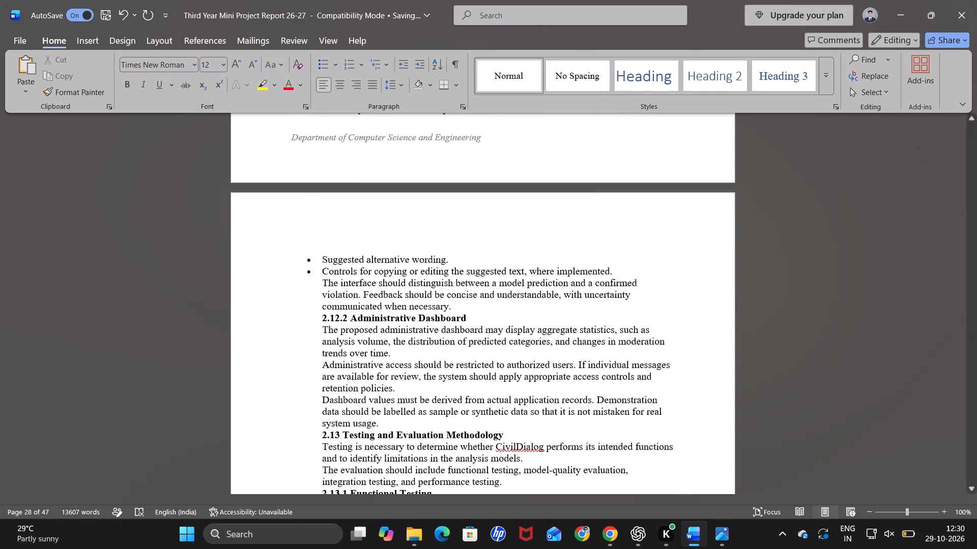
pyautogui.scroll(-1, 577, 344)
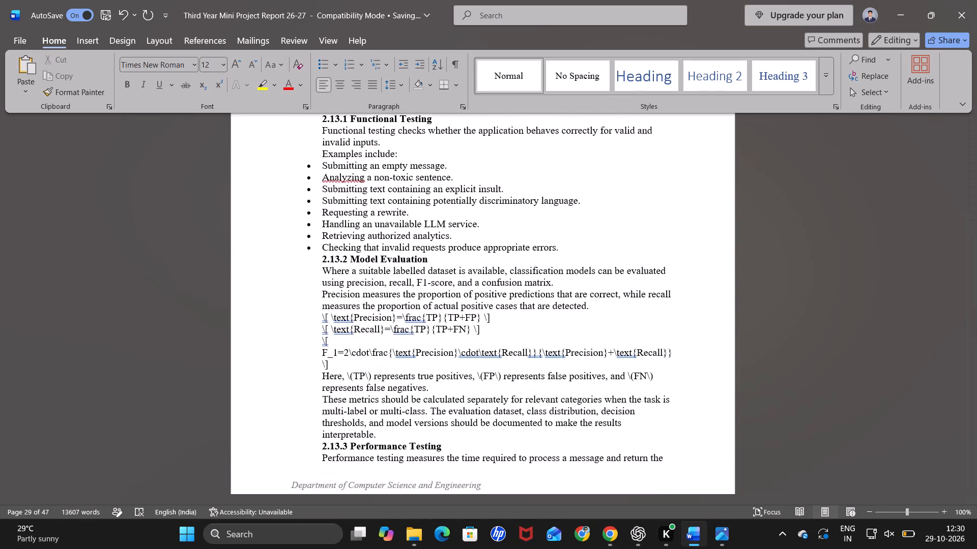
pyautogui.scroll(-1, 577, 344)
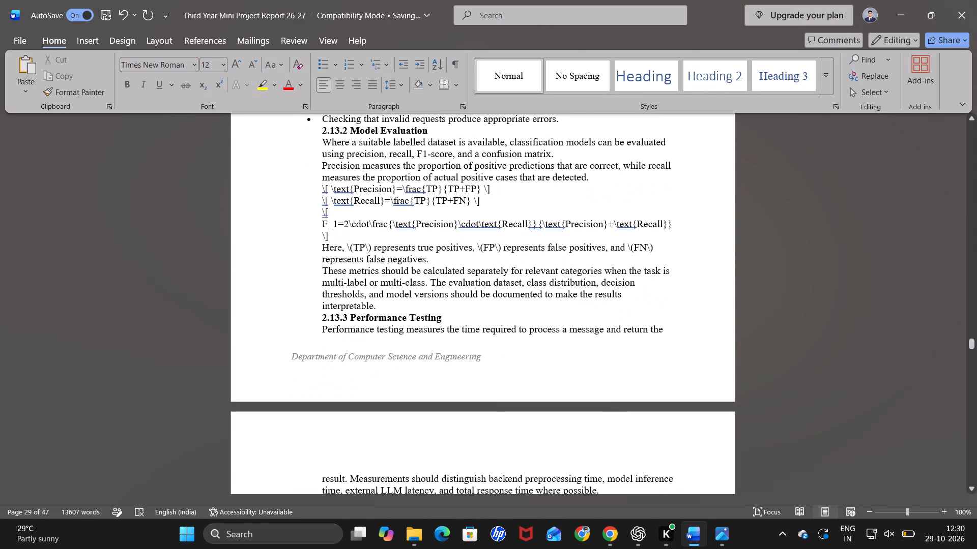
pyautogui.click(320, 317)
pyautogui.press('Return')
pyautogui.press('Return')
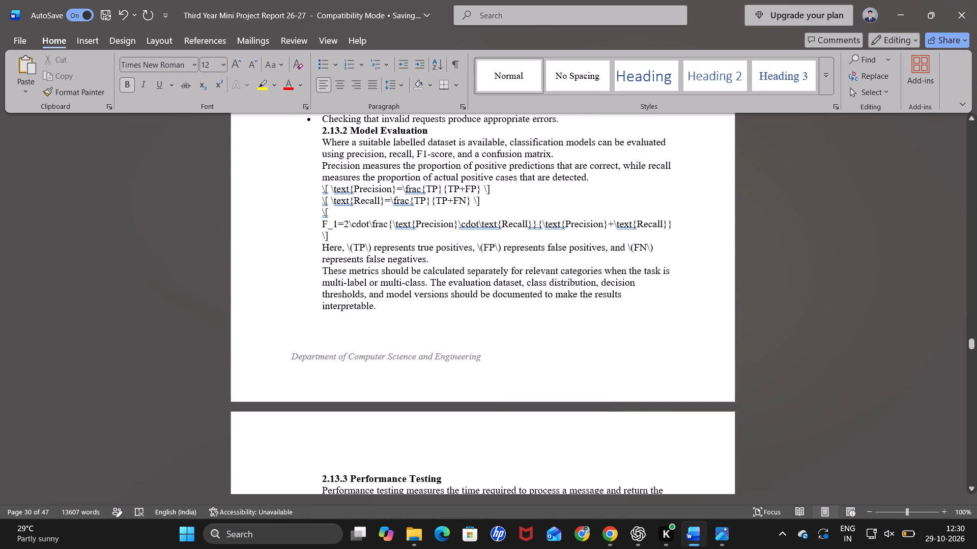
# Review the layout from section 2.13.3 through Table 3.1 in section 3.2, checking the tables, headings and page breaks.
pyautogui.scroll(-3, 500, 333)
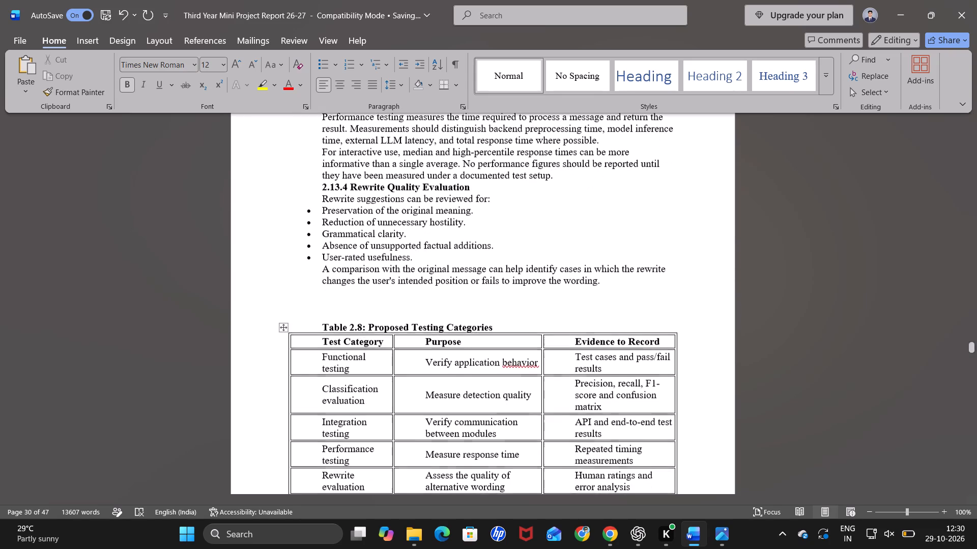
pyautogui.scroll(-2, 500, 333)
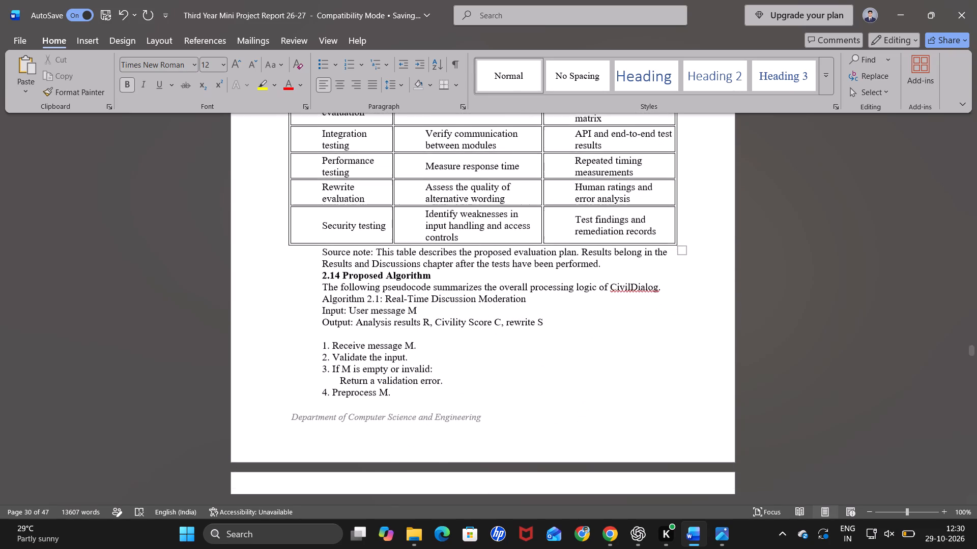
pyautogui.scroll(-2, 500, 333)
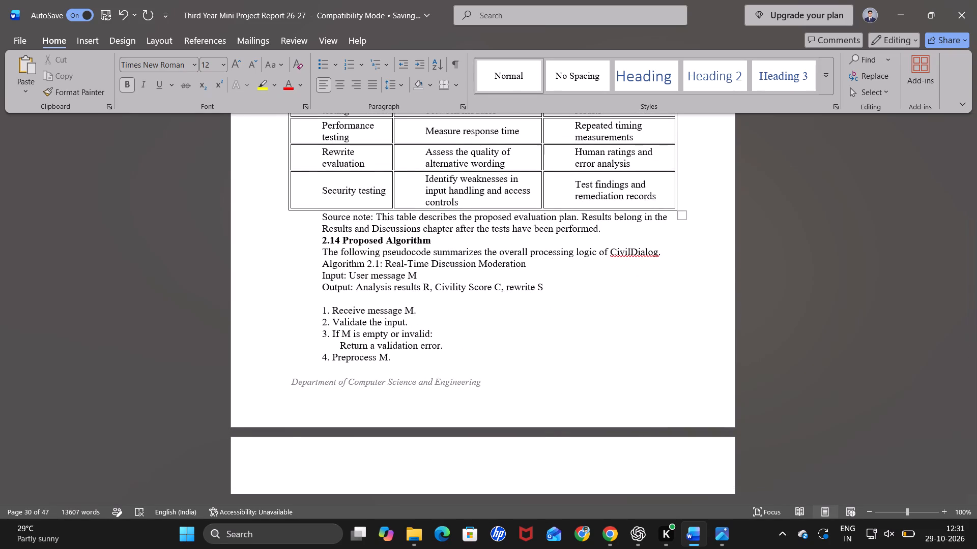
pyautogui.scroll(-3, 500, 333)
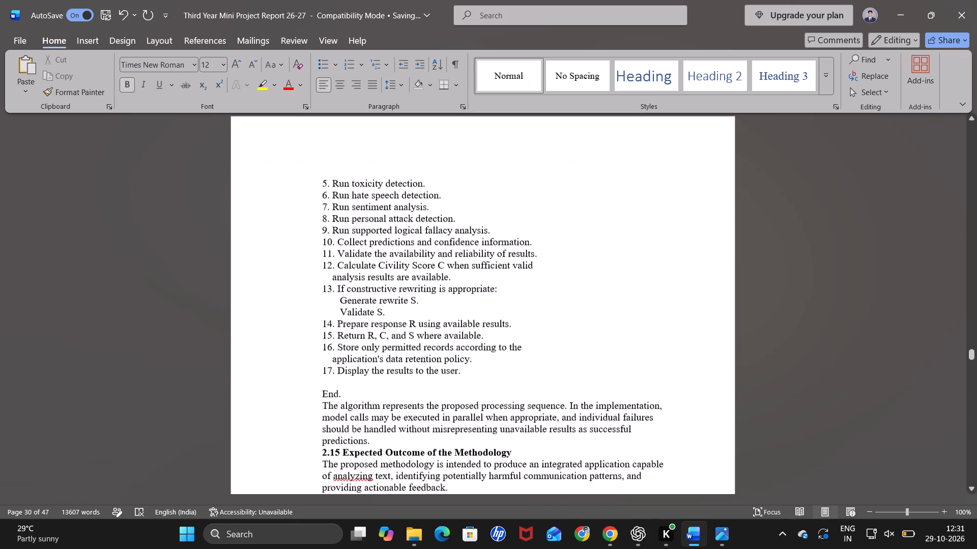
pyautogui.scroll(-1, 500, 333)
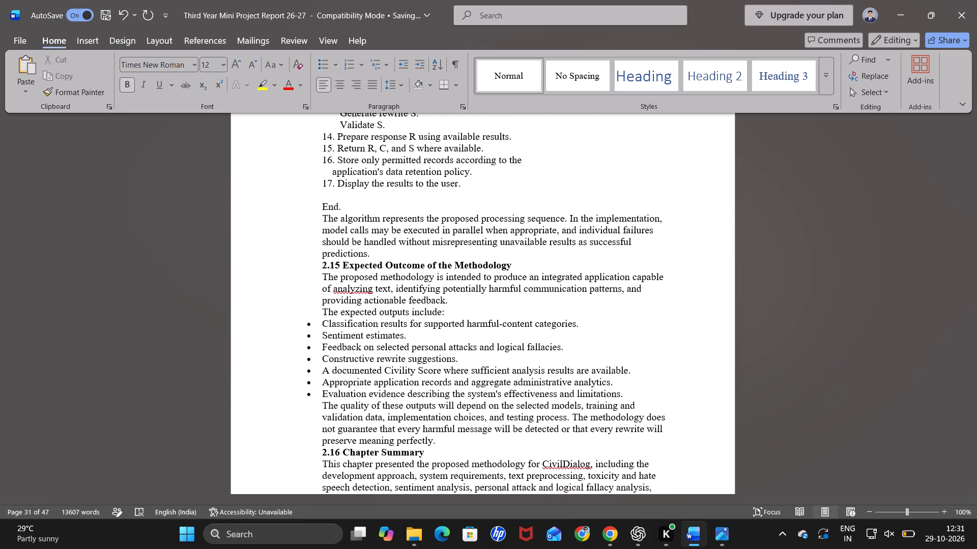
pyautogui.scroll(-4, 500, 333)
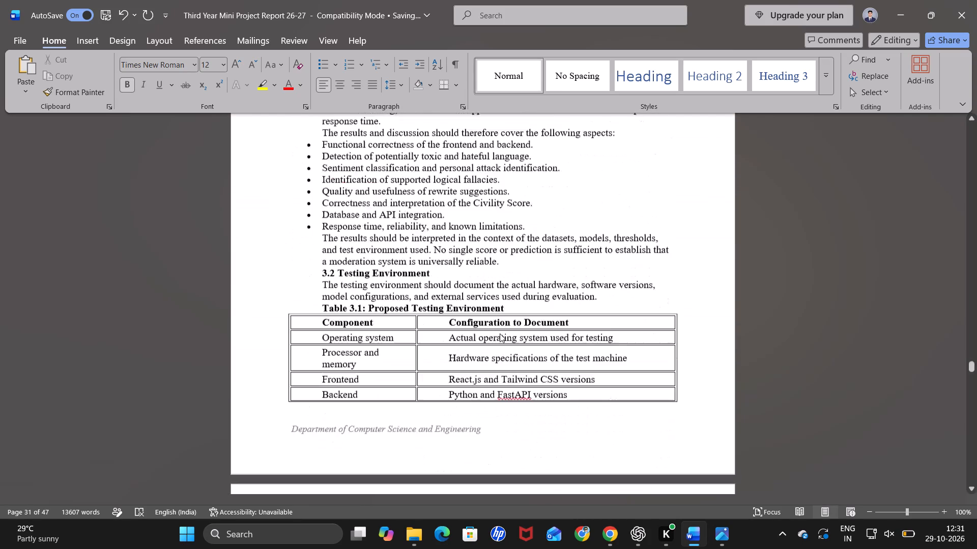
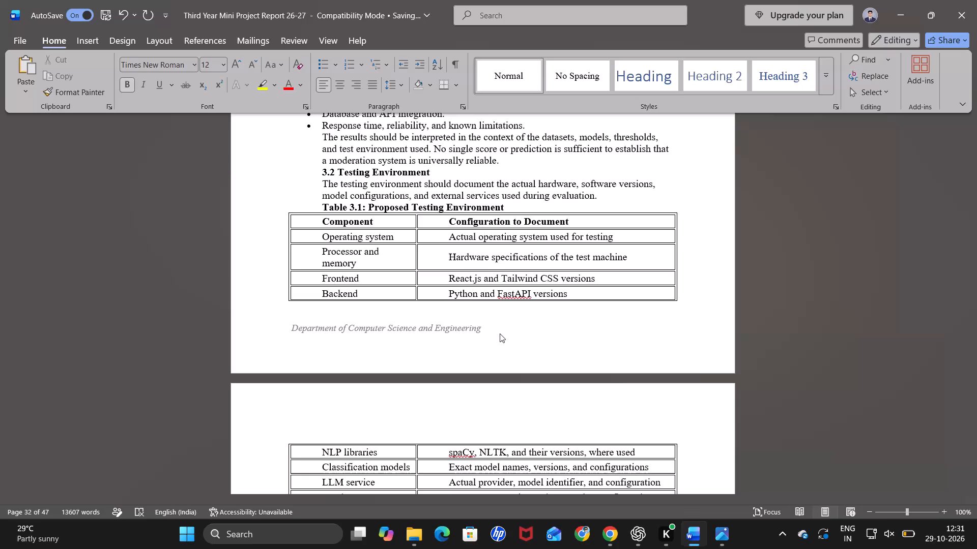
# Insert nine blank lines above the caption "Table 3.1: Proposed Testing Environment" so caption and table start together on the following page.
pyautogui.scroll(-1, 500, 333)
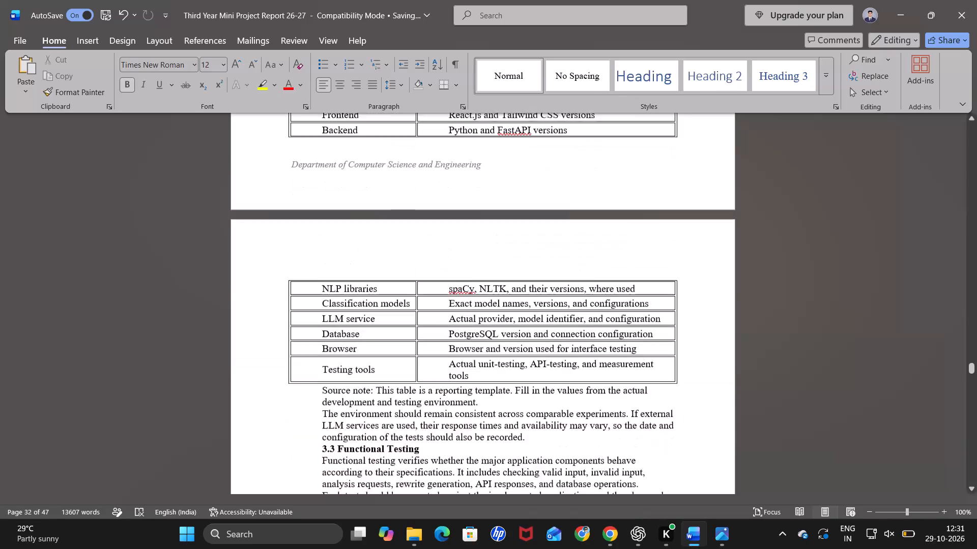
pyautogui.scroll(4, 500, 333)
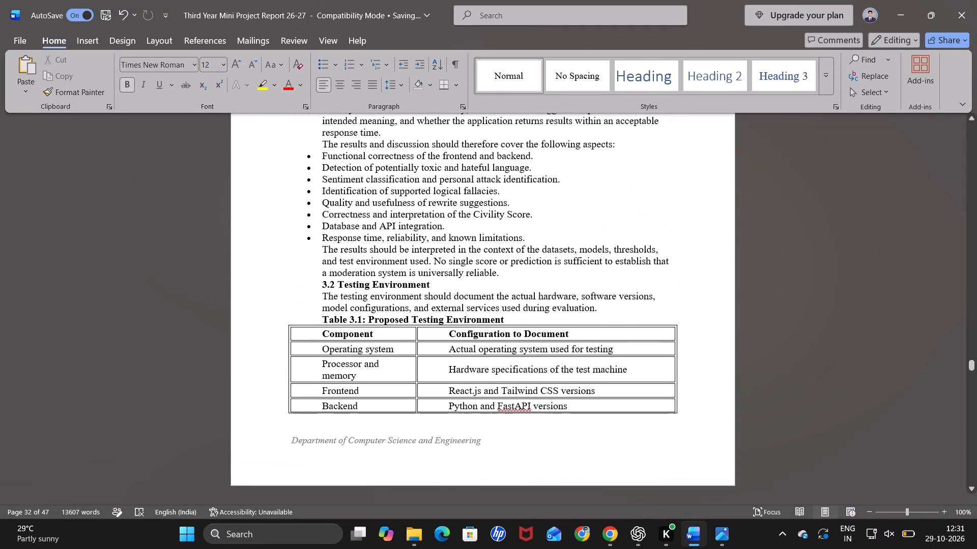
pyautogui.click(323, 320)
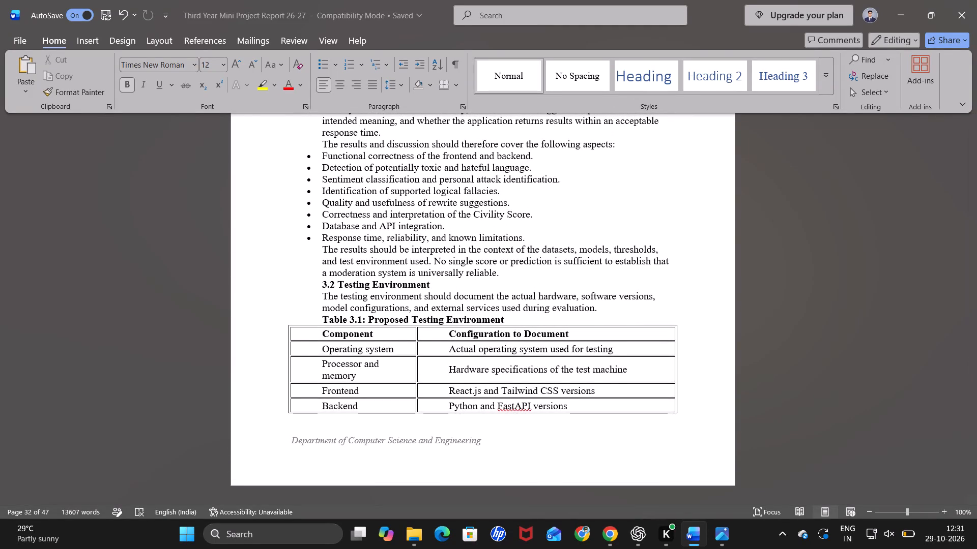
pyautogui.press('Return')
pyautogui.press('Return')
pyautogui.press('Return')
pyautogui.press('Return')
pyautogui.press('Return')
pyautogui.press('Return')
pyautogui.press('Return')
pyautogui.press('Return')
pyautogui.press('Return')
pyautogui.press('Return')
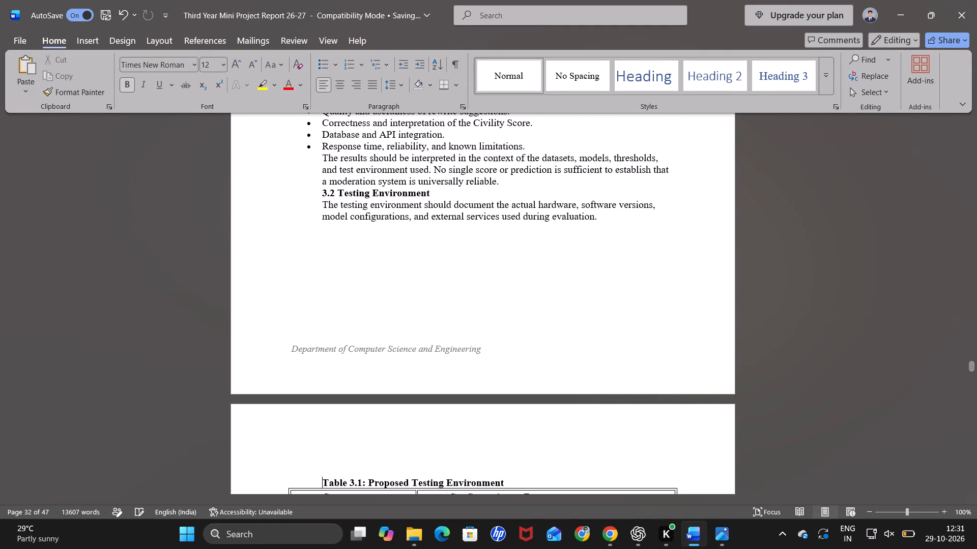
pyautogui.press('BackSpace')
pyautogui.press('BackSpace')
pyautogui.press('Return')
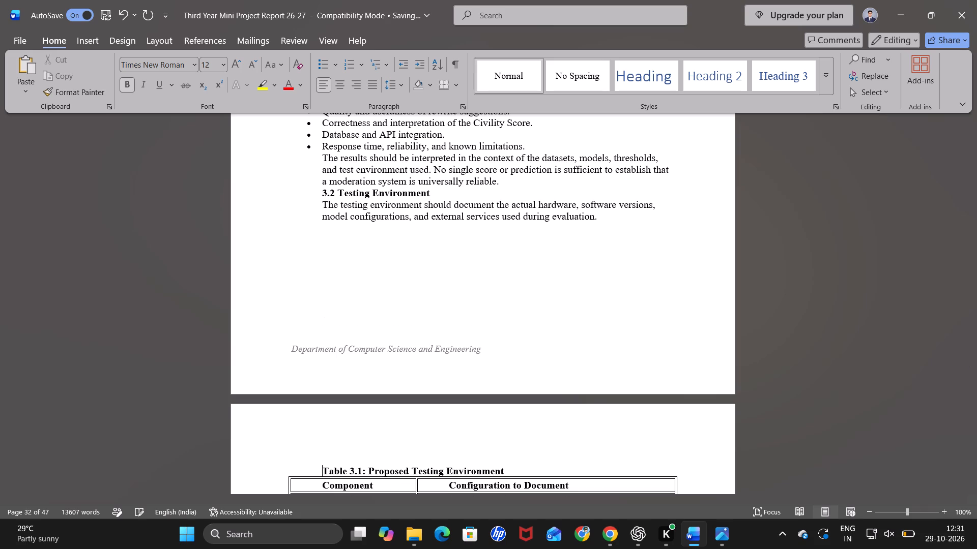
# Delete the whole table grid under the caption "Table 3.3: Illustrative Toxicity Detection Cases" in section 3.4.
pyautogui.scroll(-4, 383, 331)
pyautogui.scroll(3, 383, 331)
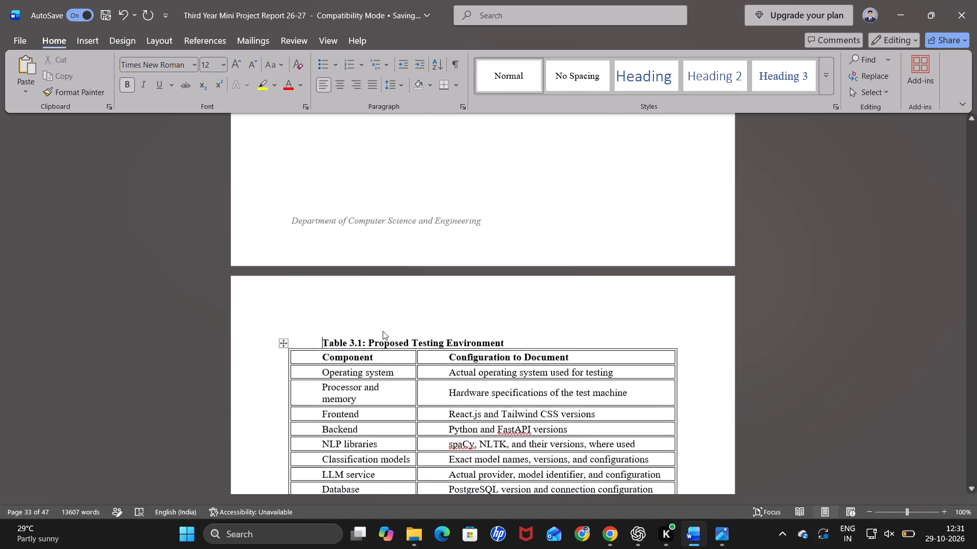
pyautogui.scroll(2, 383, 331)
pyautogui.scroll(-3, 383, 331)
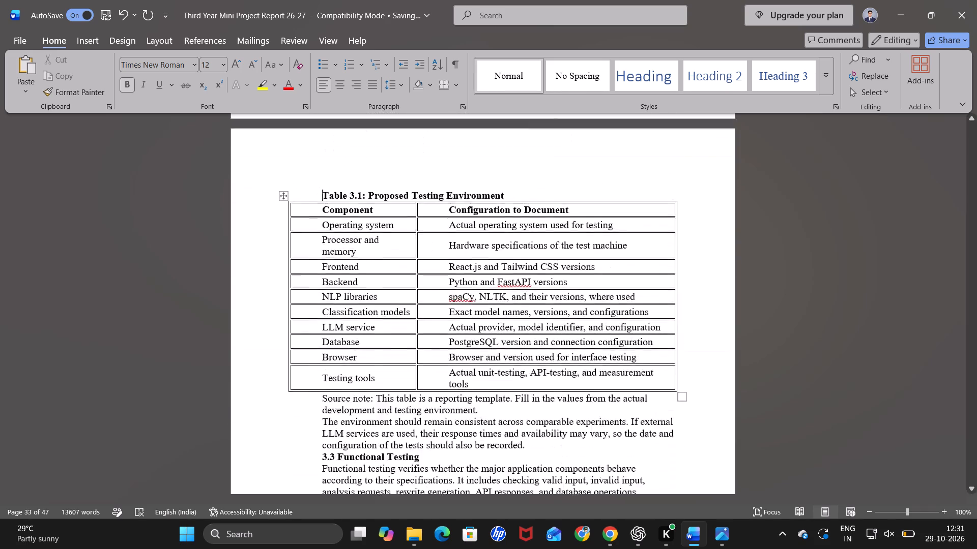
pyautogui.scroll(-3, 383, 331)
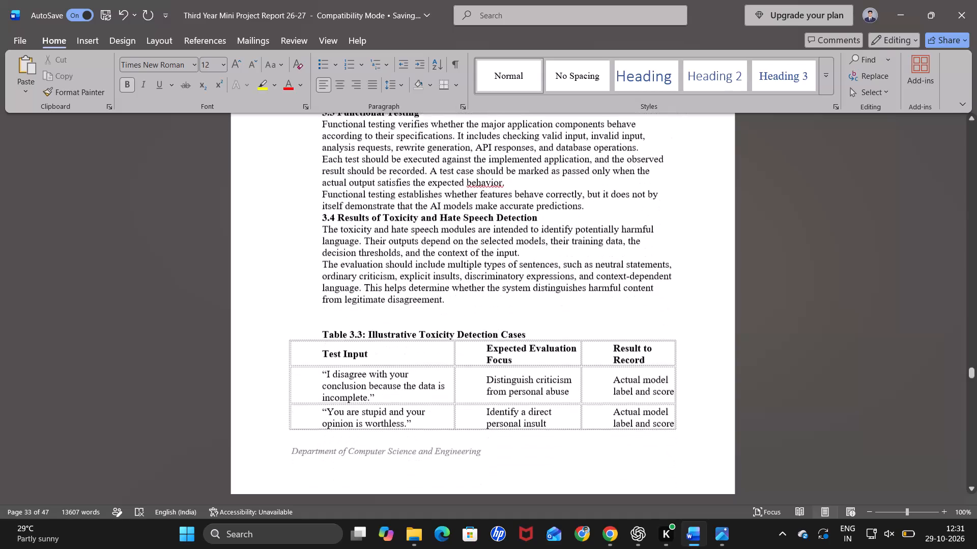
pyautogui.scroll(-2, 383, 331)
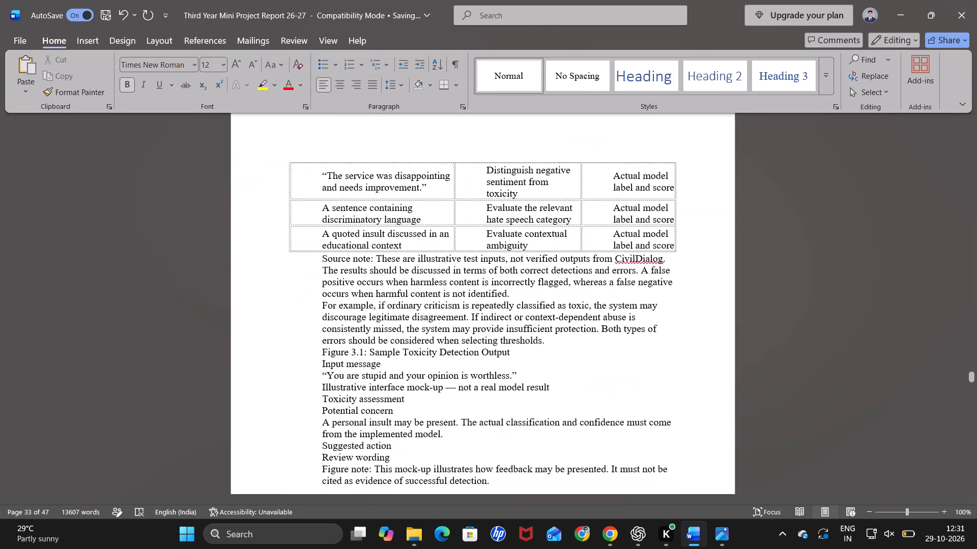
pyautogui.scroll(2, 383, 331)
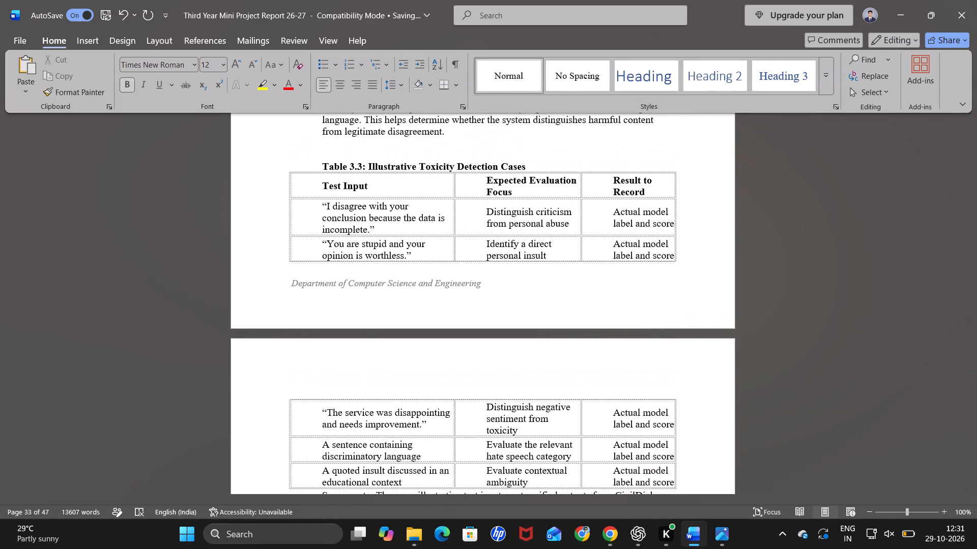
pyautogui.click(288, 166)
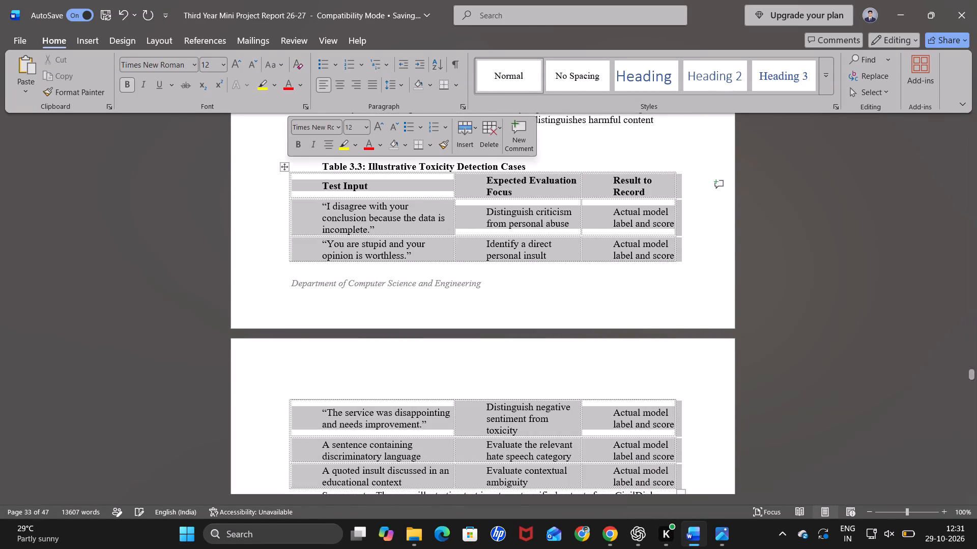
pyautogui.click(495, 136)
pyautogui.click(504, 226)
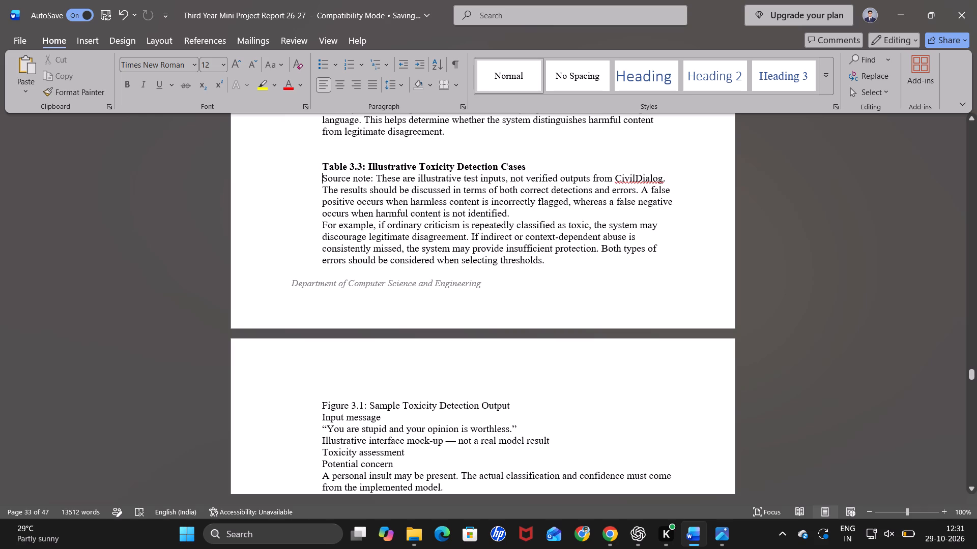
# Delete the Table 3.3 caption, the blank line above it, and the source note and discussion paragraphs down to the Figure 3.1 caption.
pyautogui.click(524, 213)
pyautogui.moveTo(552, 261); pyautogui.dragTo(300, 175)
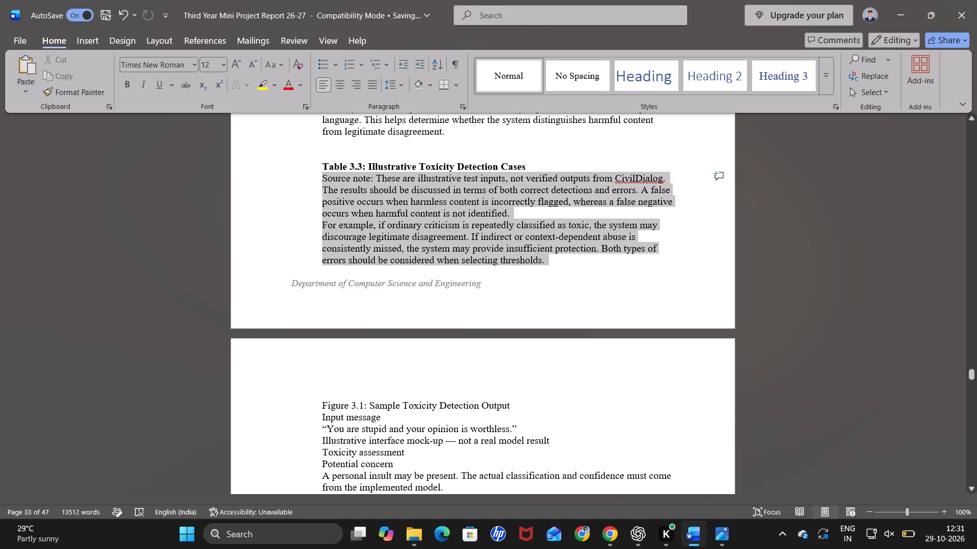
pyautogui.moveTo(300, 175); pyautogui.dragTo(291, 159)
pyautogui.press('BackSpace')
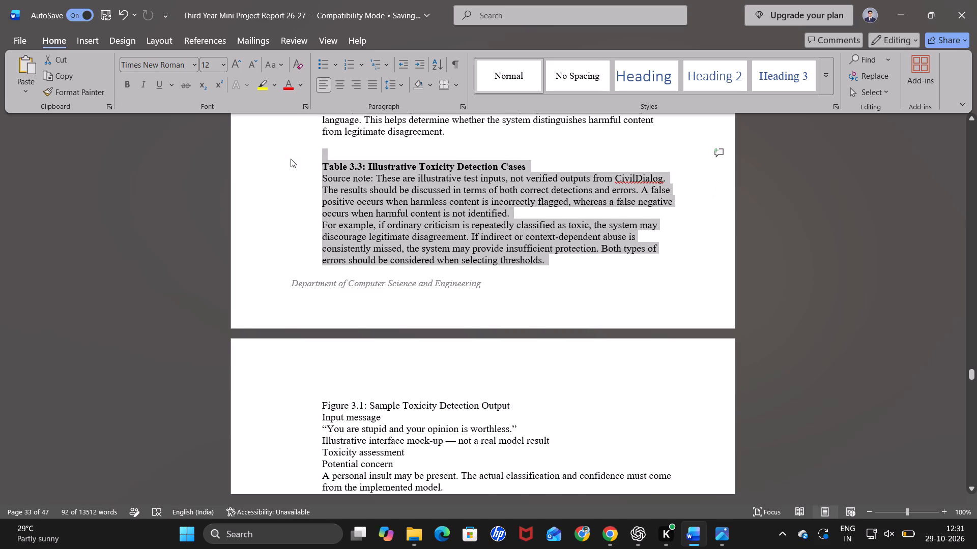
# Capture the "Fig. 3.1: Testing Workflow of CivilDialog" diagram, without its caption, from the figure sheet image in Photos.
pyautogui.click(364, 144)
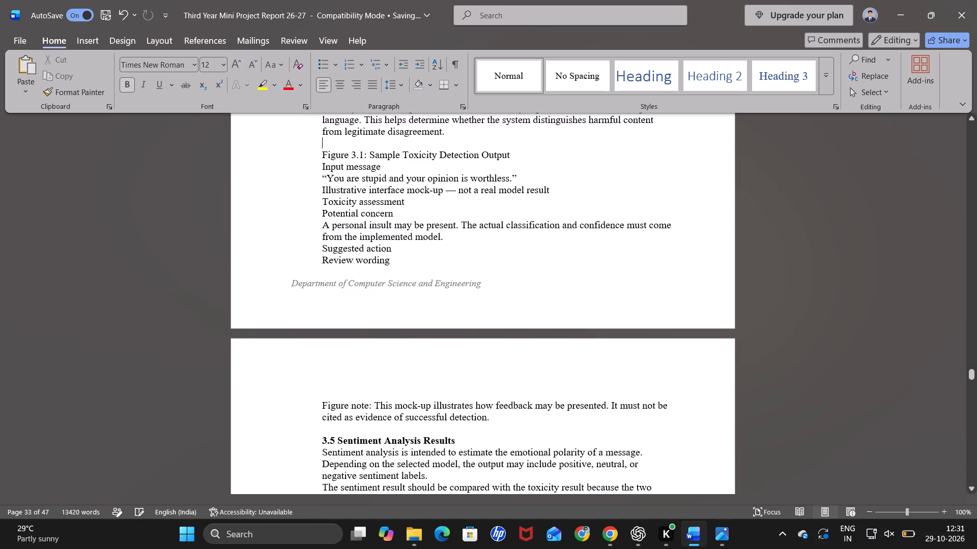
pyautogui.scroll(1, 460, 145)
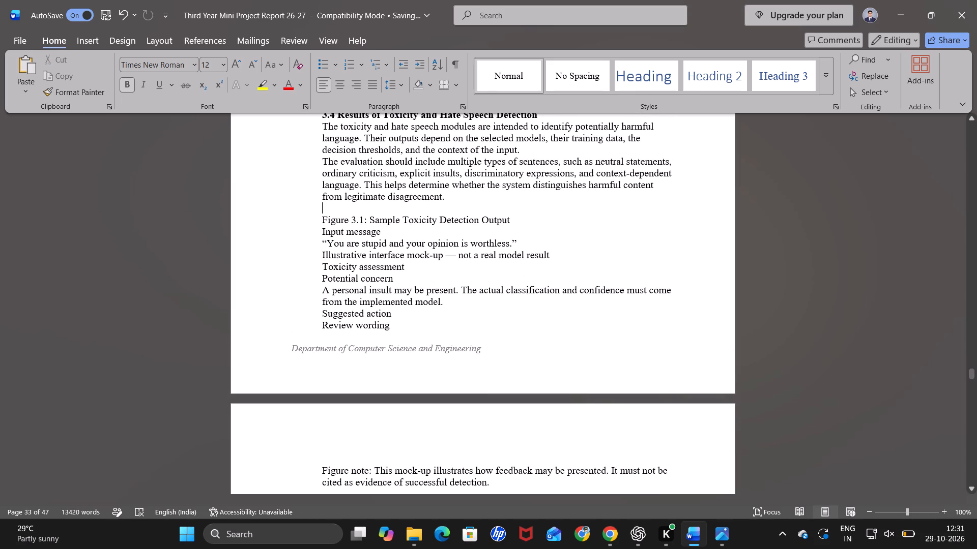
pyautogui.click(611, 535)
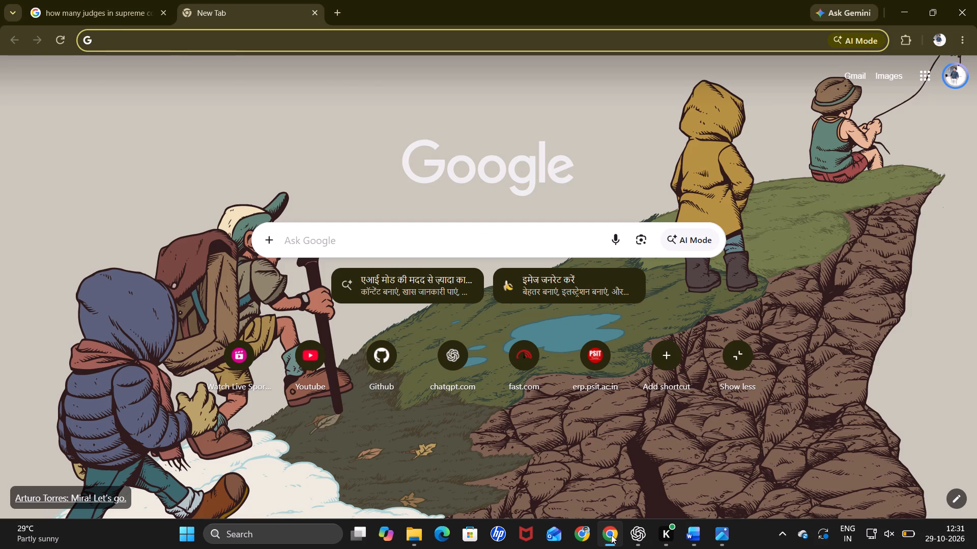
pyautogui.click(611, 535)
pyautogui.click(711, 542)
pyautogui.moveTo(608, 364); pyautogui.dragTo(563, 358)
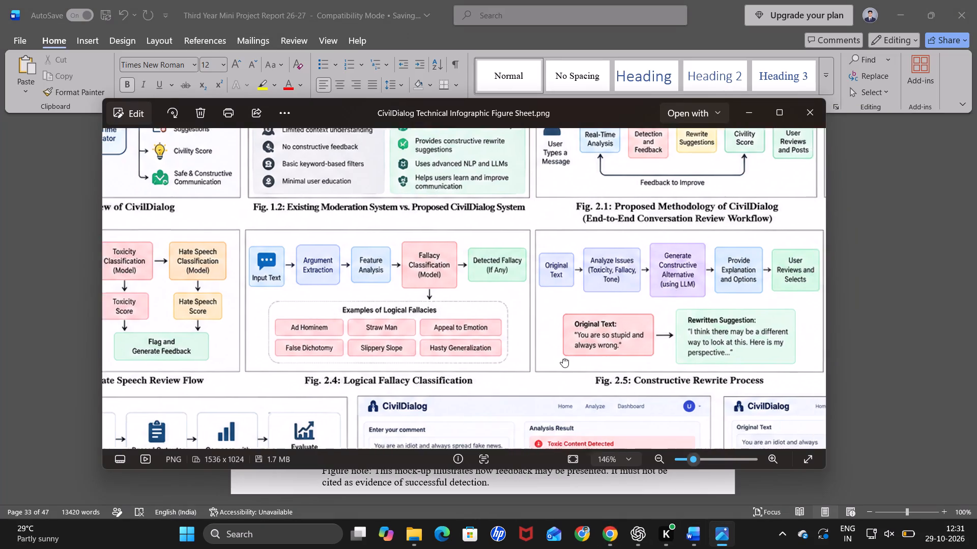
pyautogui.moveTo(563, 358); pyautogui.dragTo(141, 366)
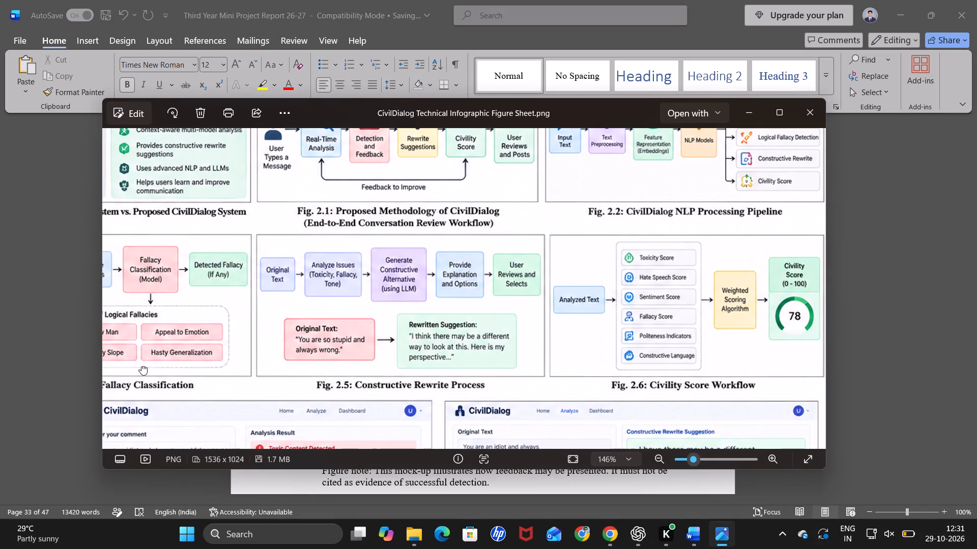
pyautogui.moveTo(141, 366); pyautogui.dragTo(159, 363)
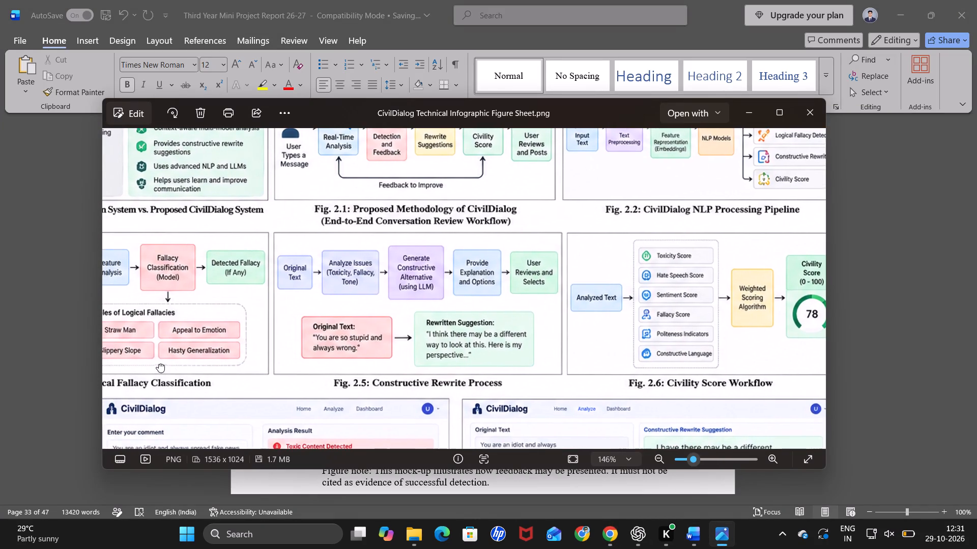
pyautogui.moveTo(159, 363); pyautogui.dragTo(682, 201)
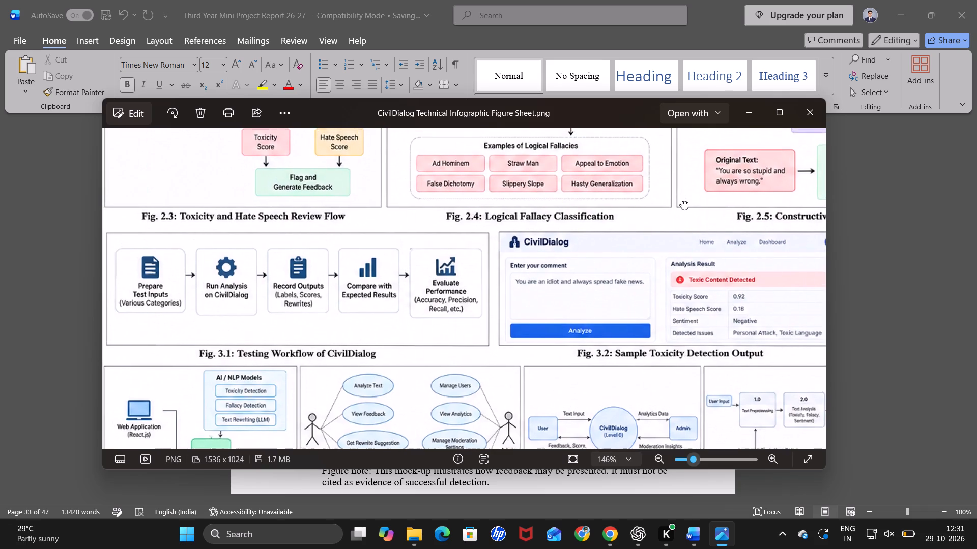
pyautogui.moveTo(682, 201); pyautogui.dragTo(684, 205)
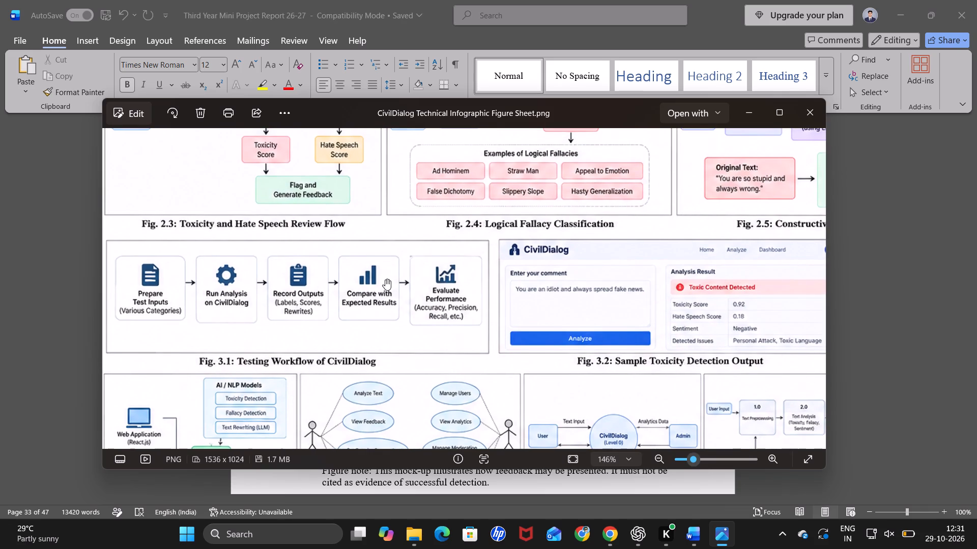
pyautogui.press('Delete')
pyautogui.click(516, 320)
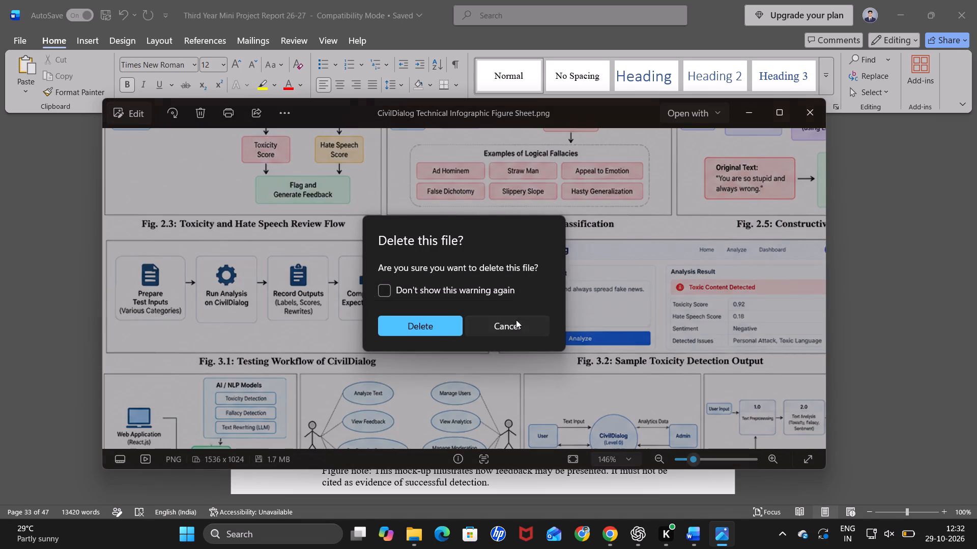
pyautogui.press('Print')
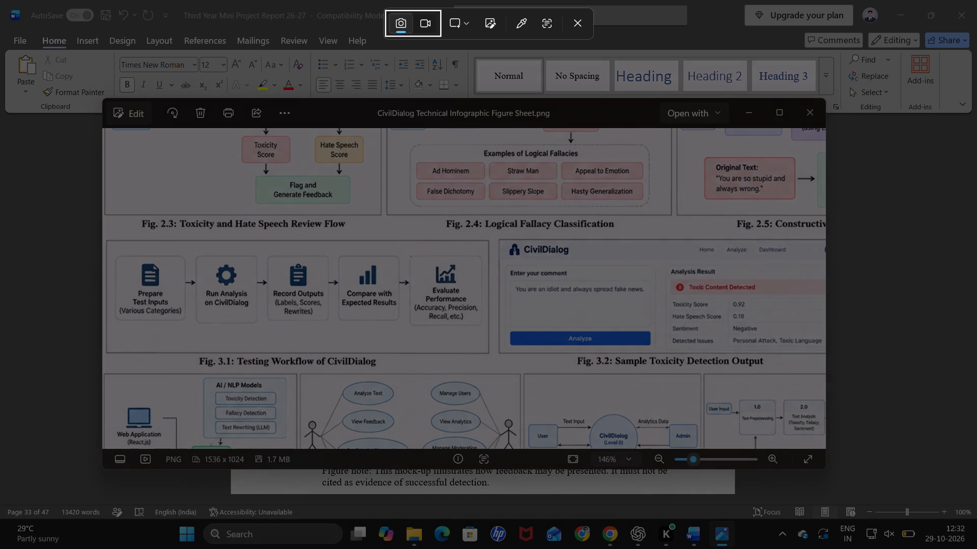
pyautogui.moveTo(106, 240); pyautogui.dragTo(399, 352)
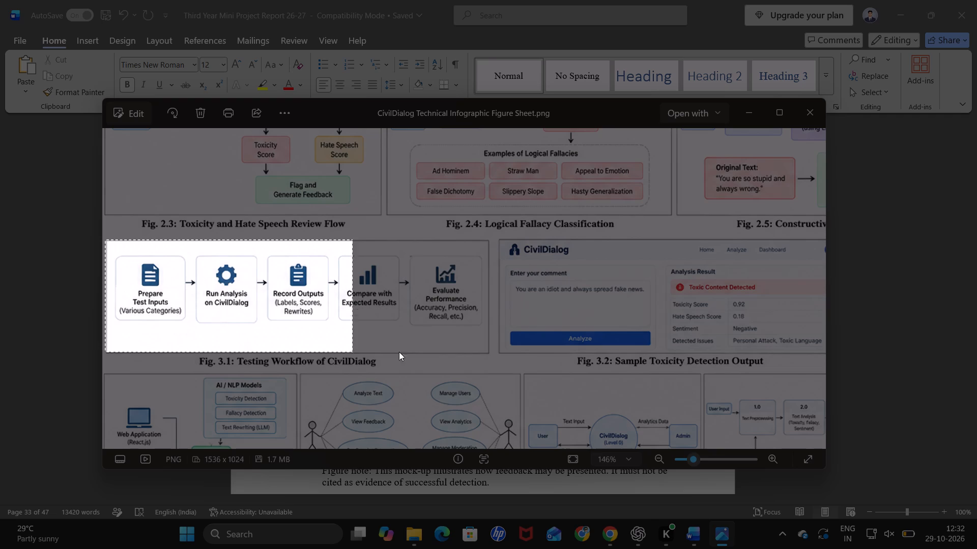
pyautogui.moveTo(399, 352); pyautogui.dragTo(488, 355)
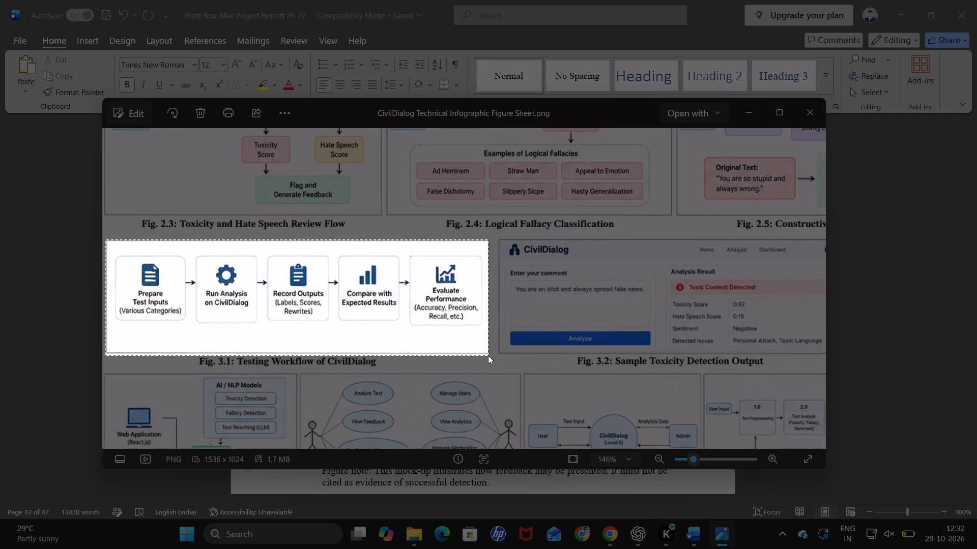
pyautogui.moveTo(488, 355); pyautogui.dragTo(488, 353)
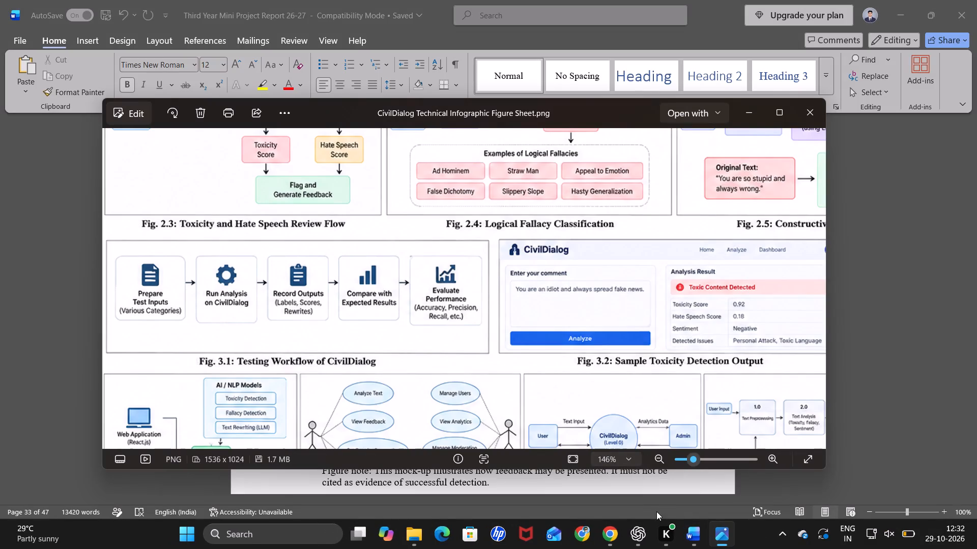
# Paste the captured diagram into the Word report above the Figure 3.1 caption in section 3.4 and set its wrapping to In Front of Text.
pyautogui.click(666, 478)
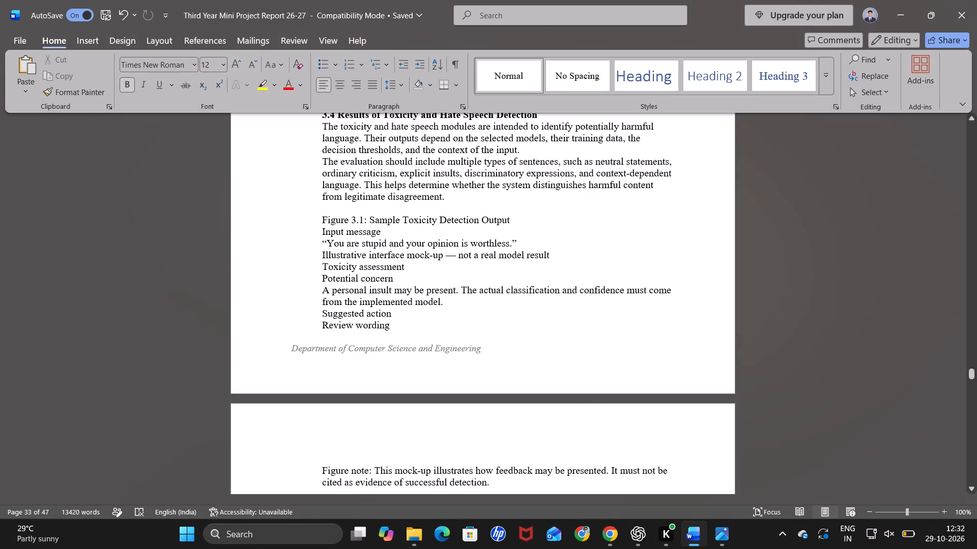
pyautogui.hotkey('ctrl', 'v')
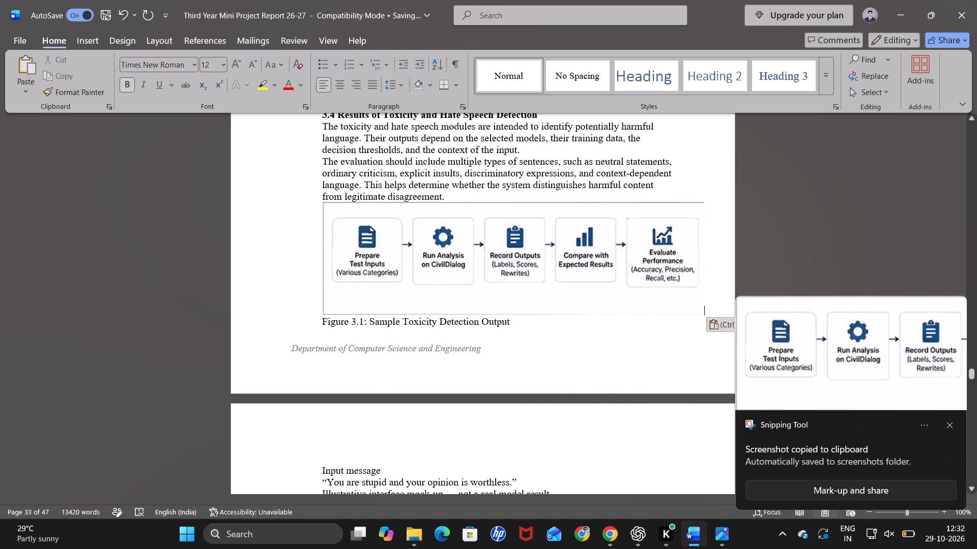
pyautogui.click(464, 273)
pyautogui.rightClick(464, 273)
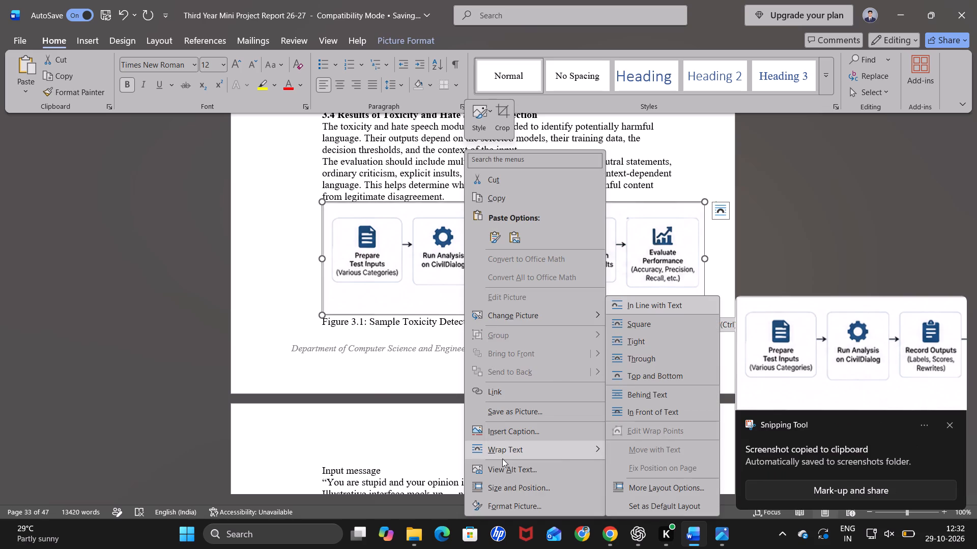
pyautogui.hscroll(1, 641, 409)
pyautogui.click(641, 409)
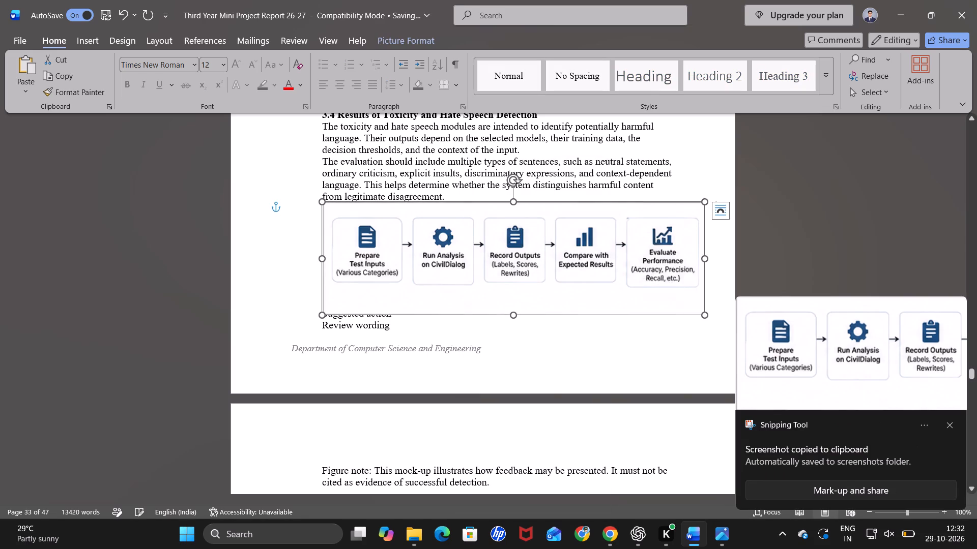
# Insert eight blank lines above the line "Illustrative interface mock-up — not a real model result" to make room for the picture.
pyautogui.click(298, 255)
pyautogui.press('Return')
pyautogui.press('Return')
pyautogui.press('Return')
pyautogui.press('Return')
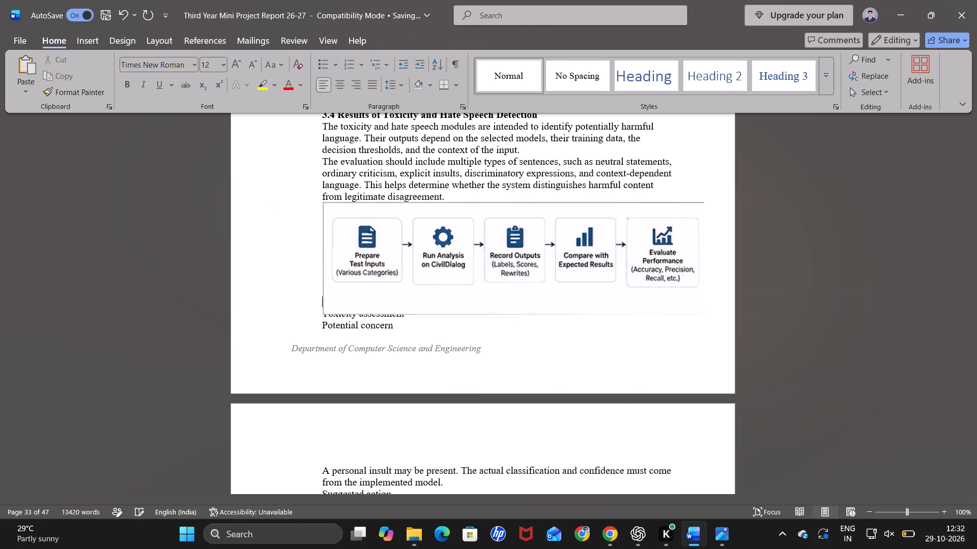
pyautogui.press('Return')
pyautogui.press('Return')
pyautogui.press('Return')
pyautogui.press('Return')
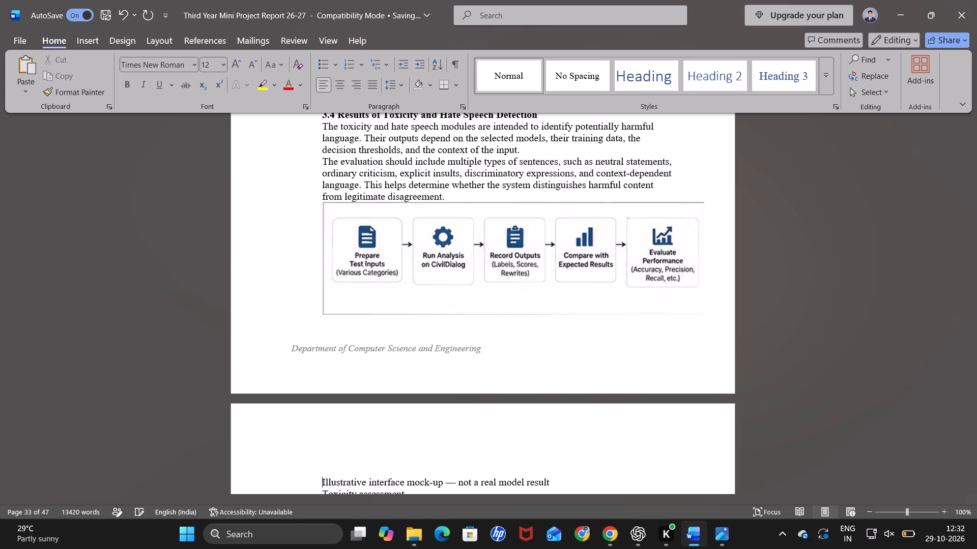
# Undo the blank lines inserted above "Illustrative interface mock-up — not a real model result", keeping the workflow picture's wrapping In Front of Text.
pyautogui.moveTo(427, 227); pyautogui.dragTo(531, 176)
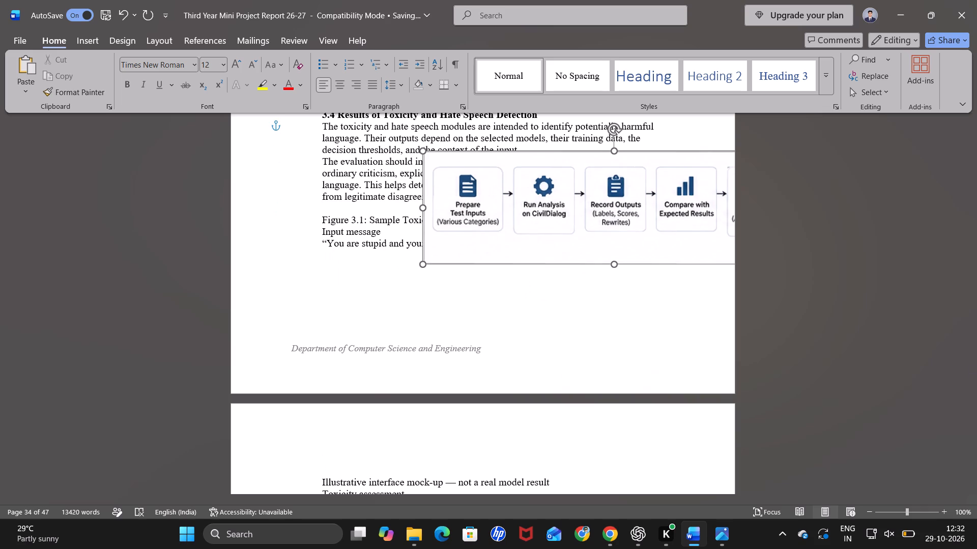
pyautogui.moveTo(531, 176); pyautogui.dragTo(532, 176)
pyautogui.hotkey('ctrl', 'z')
pyautogui.hotkey('ctrl', 'z')
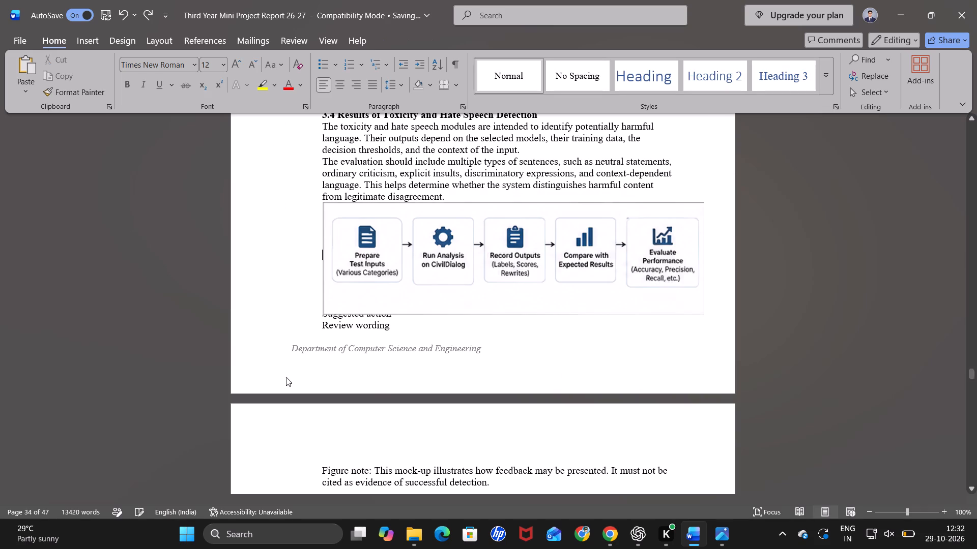
pyautogui.hotkey('ctrl', 'z')
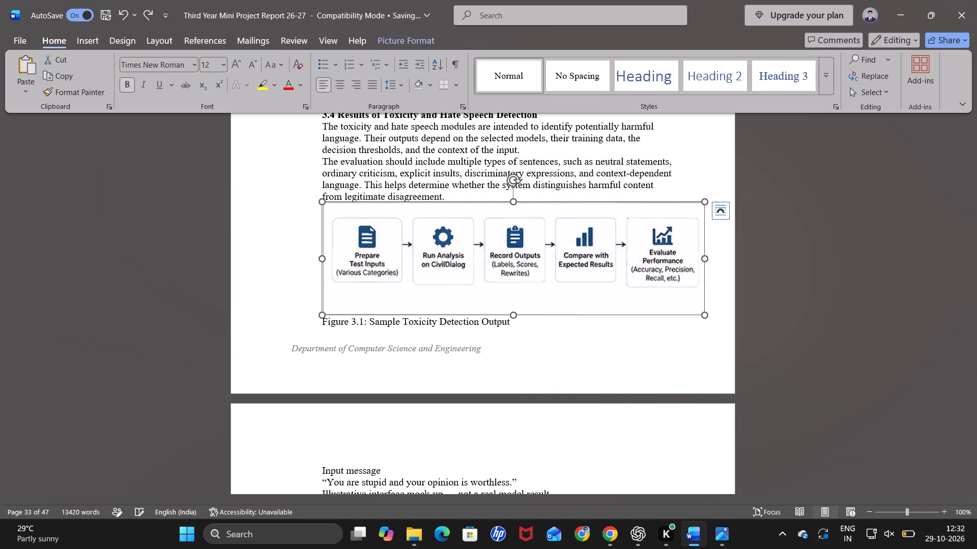
pyautogui.moveTo(383, 281); pyautogui.dragTo(408, 269)
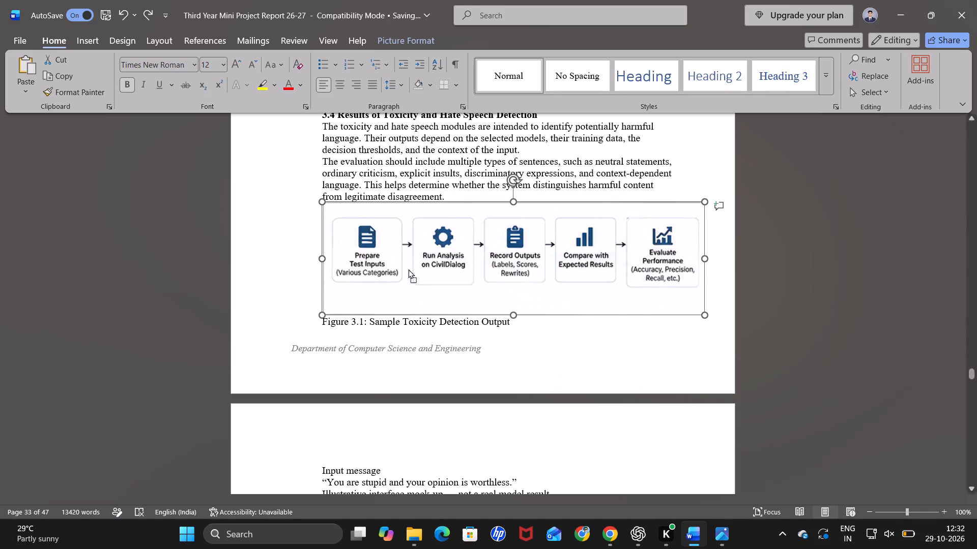
pyautogui.moveTo(408, 269); pyautogui.dragTo(497, 251)
pyautogui.click(378, 275)
pyautogui.hotkey('ctrl', 'y')
# Move the workflow picture aside and insert nine blank lines between the section 3.4 text and the Figure 3.1 caption.
pyautogui.click(394, 283)
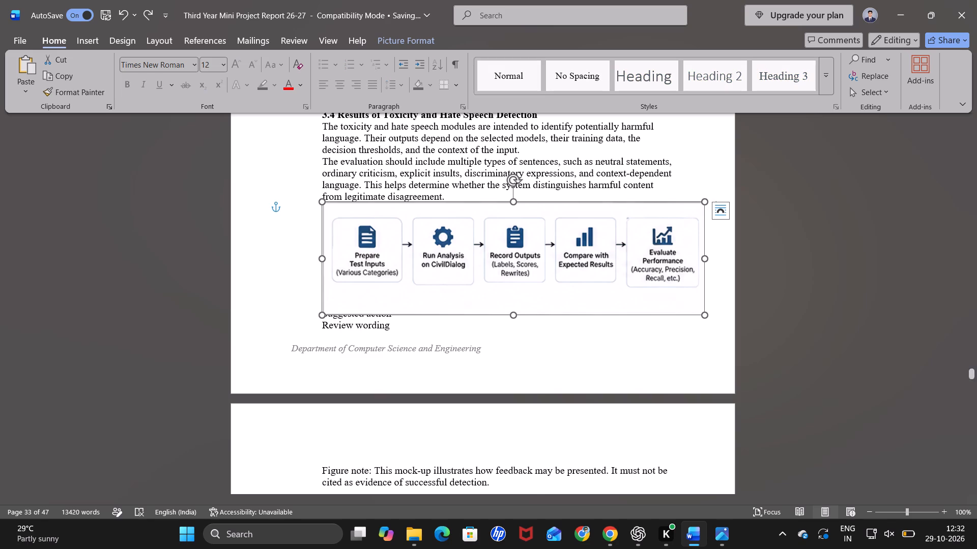
pyautogui.rightClick(394, 283)
pyautogui.click(359, 278)
pyautogui.moveTo(359, 278); pyautogui.dragTo(435, 201)
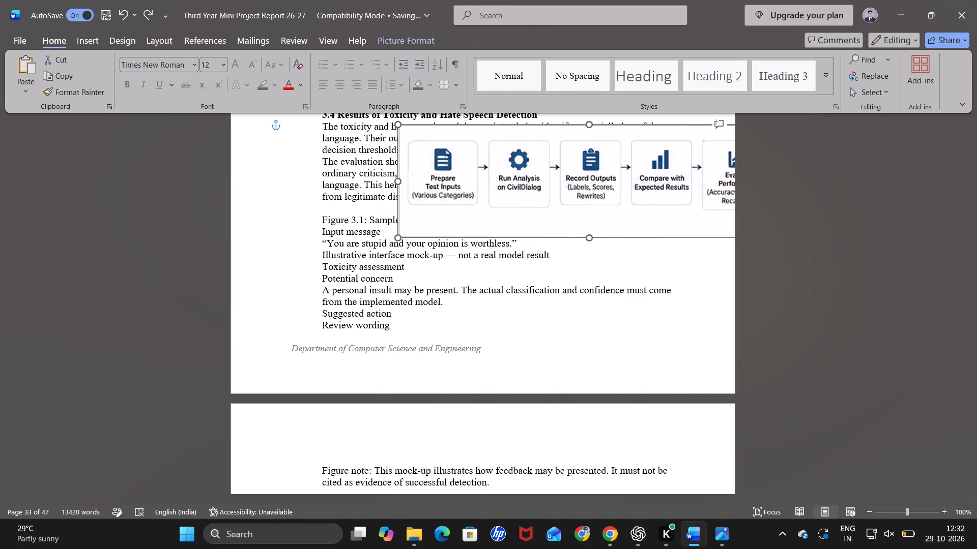
pyautogui.click(328, 210)
pyautogui.press('Return')
pyautogui.press('Return')
pyautogui.press('Return')
pyautogui.press('Return')
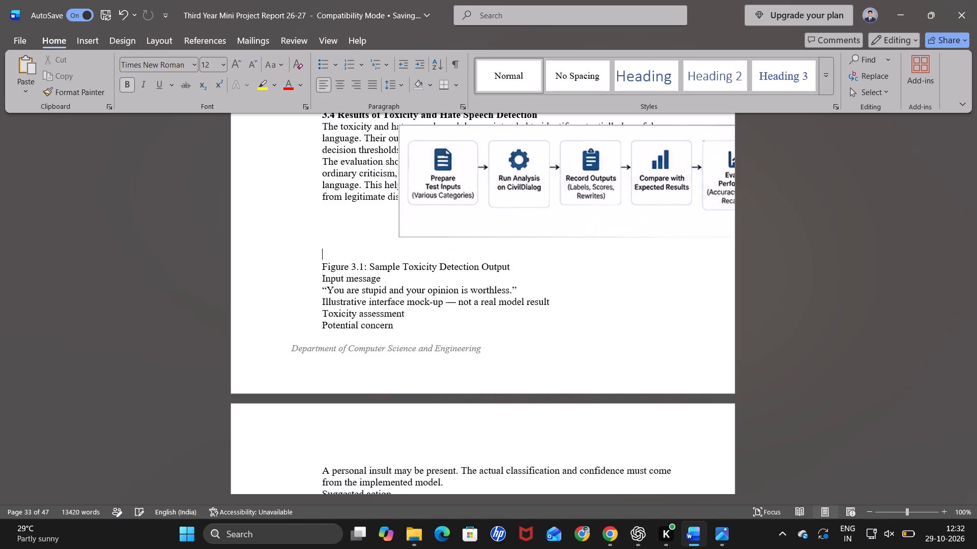
pyautogui.press('Return')
pyautogui.press('Return')
pyautogui.press('Return')
pyautogui.press('Return')
pyautogui.press('Return')
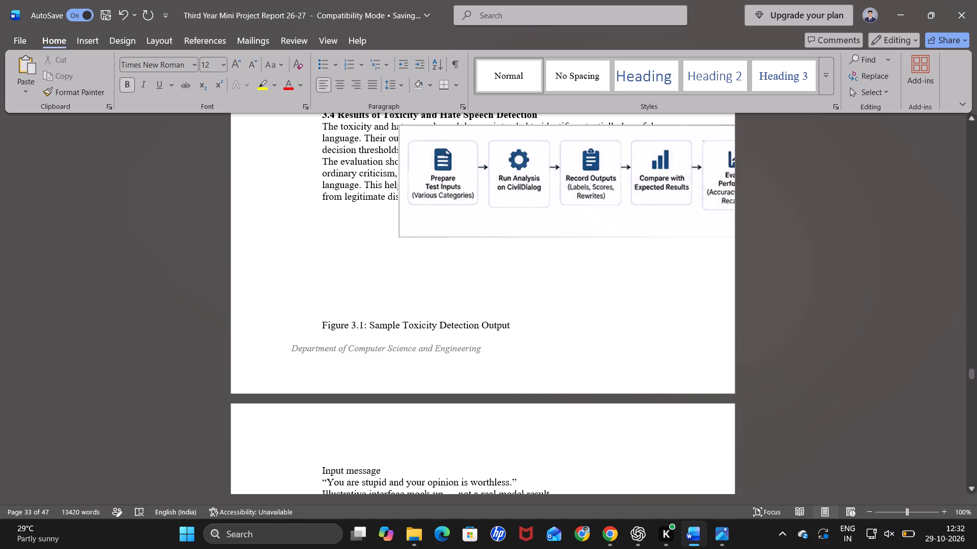
# Position the workflow picture in the blank space between the section 3.4 paragraph and the Figure 3.1 caption.
pyautogui.moveTo(577, 160); pyautogui.dragTo(482, 238)
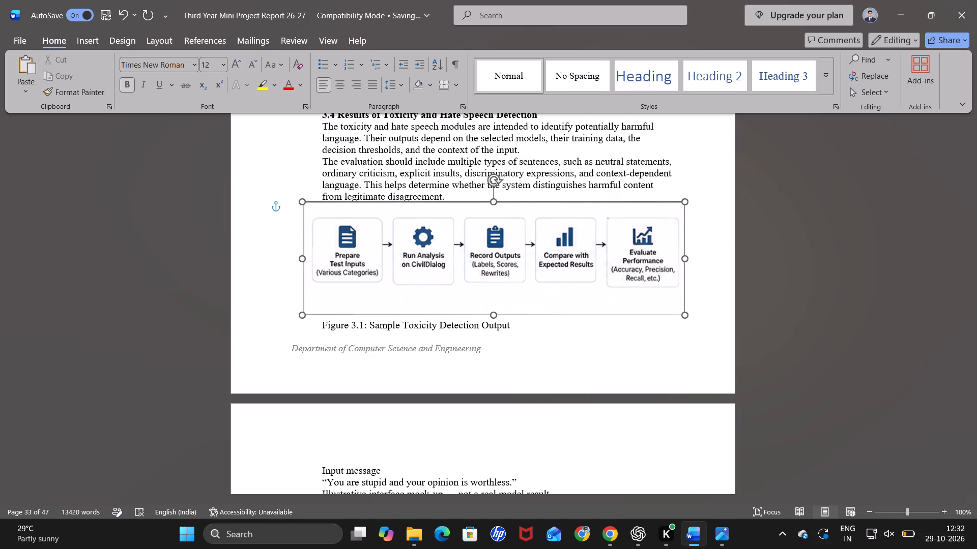
pyautogui.moveTo(482, 238); pyautogui.dragTo(492, 240)
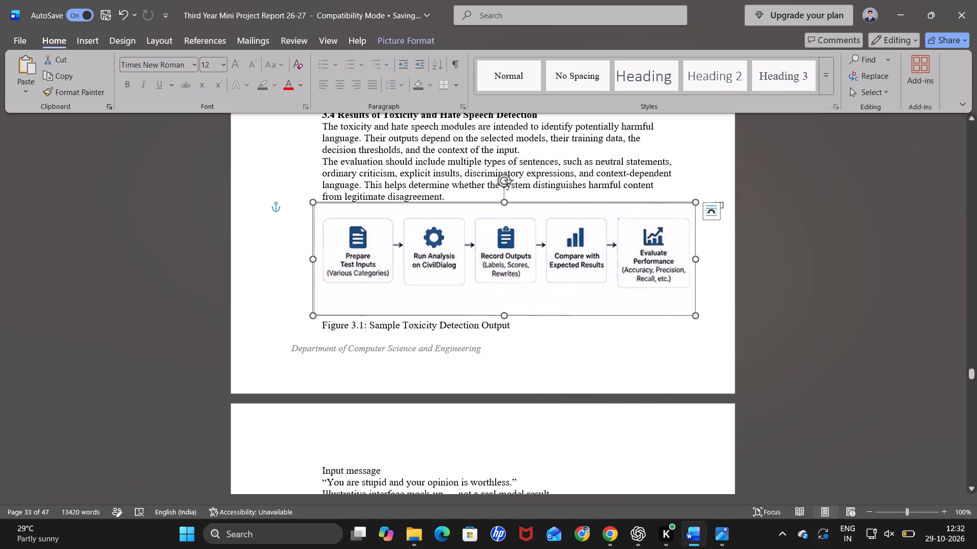
# Make the caption "Figure 3.1: Sample Toxicity Detection Output" bold.
pyautogui.moveTo(320, 324); pyautogui.dragTo(512, 323)
pyautogui.click(525, 305)
pyautogui.click(600, 288)
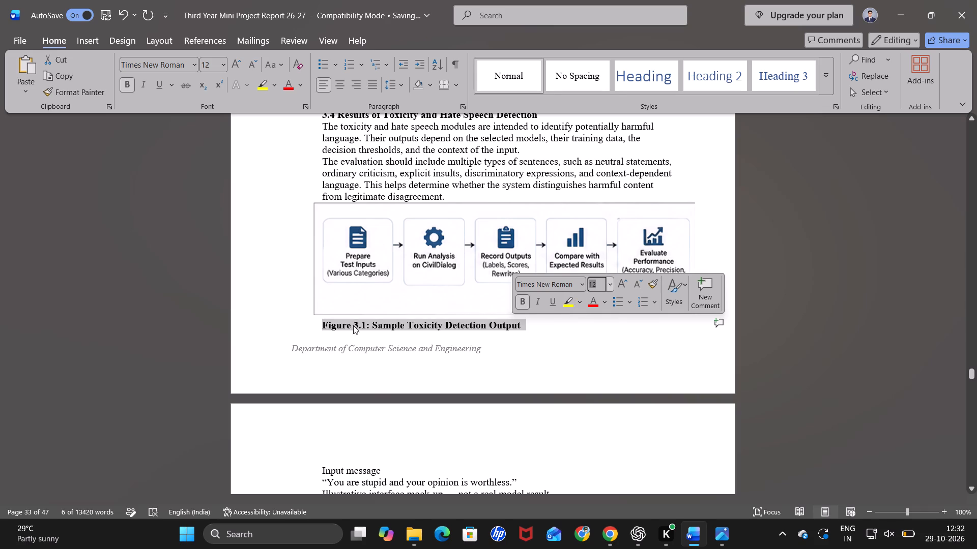
# Indent the Figure 3.1 caption with 24 leading spaces so it sits roughly centred under the workflow picture.
pyautogui.click(323, 318)
pyautogui.click(323, 326)
pyautogui.press('space')
pyautogui.press('space')
pyautogui.press('space')
pyautogui.press('space')
pyautogui.press('space')
pyautogui.press('space')
pyautogui.press('space')
pyautogui.press('space')
pyautogui.press('space')
pyautogui.press('space')
pyautogui.press('space')
pyautogui.press('space')
pyautogui.press('space')
pyautogui.press('space')
pyautogui.press('space')
pyautogui.press('space')
pyautogui.press('space')
pyautogui.press('space')
pyautogui.press('space')
pyautogui.press('space')
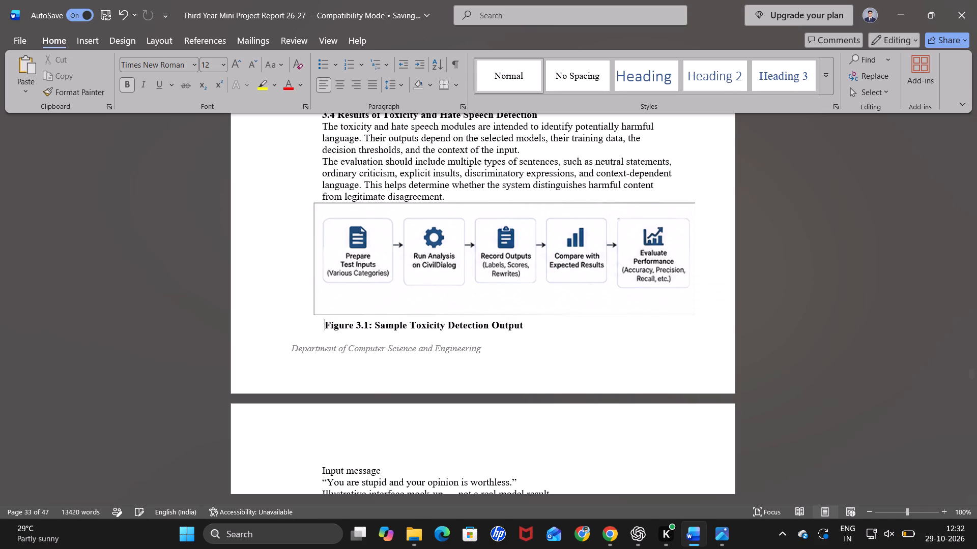
pyautogui.press('space')
pyautogui.press('space')
pyautogui.press('space')
pyautogui.press('space')
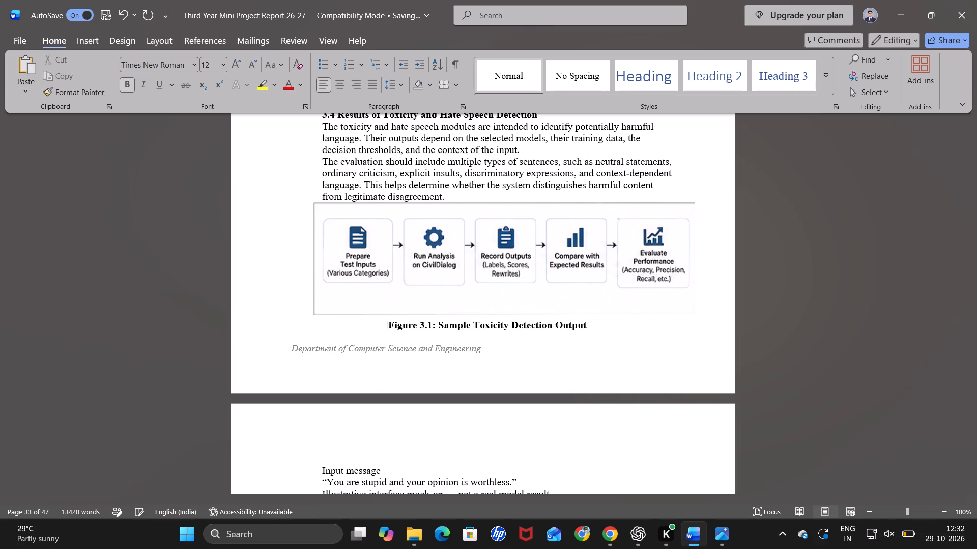
# Shift the Figure 3.1 caption further along its line by adding four more leading spaces.
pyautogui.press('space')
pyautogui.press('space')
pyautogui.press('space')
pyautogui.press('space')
# Apply all borders to the whole of Table 3.7: Civility Score Testing Template in section 3.8.
pyautogui.scroll(-4, 324, 327)
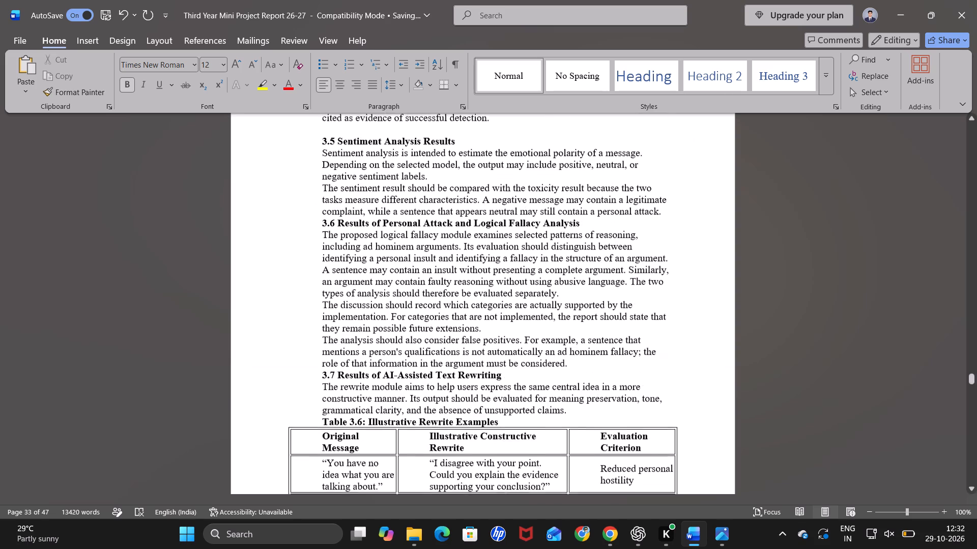
pyautogui.scroll(-1, 324, 327)
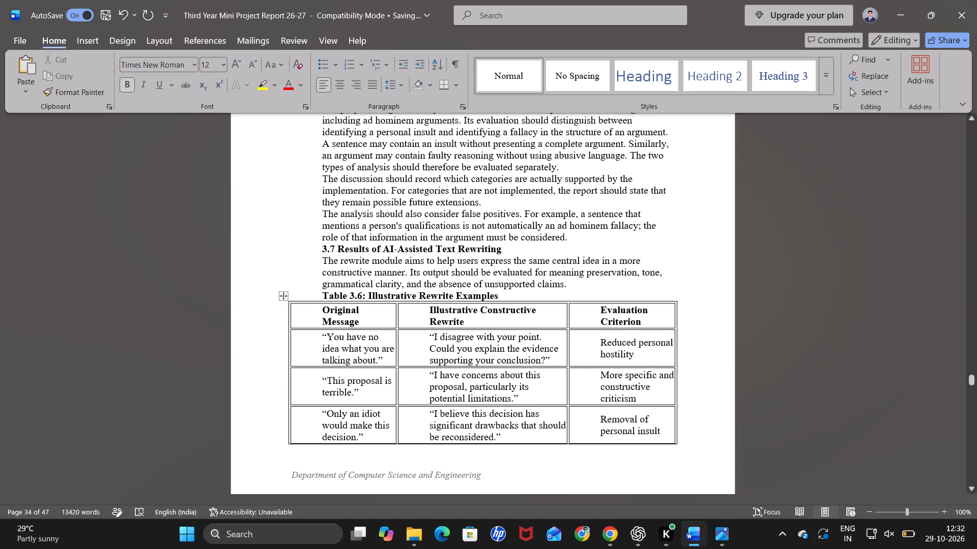
pyautogui.scroll(-19, 379, 363)
pyautogui.scroll(-3, 379, 363)
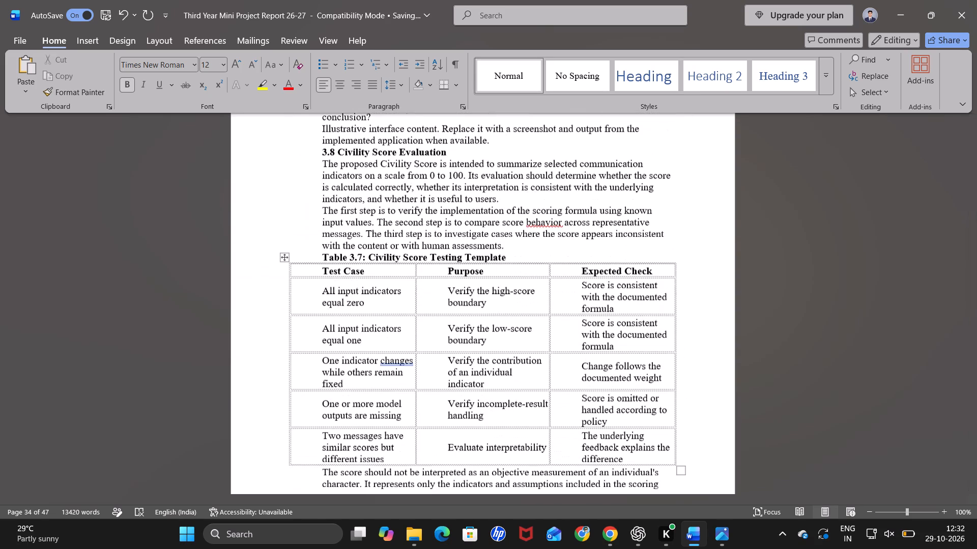
pyautogui.scroll(9, 379, 363)
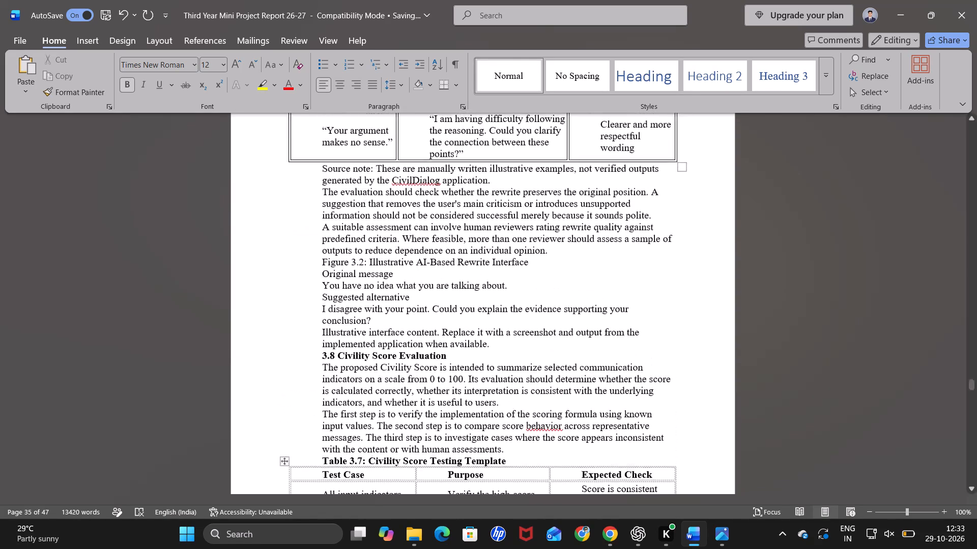
pyautogui.scroll(15, 379, 363)
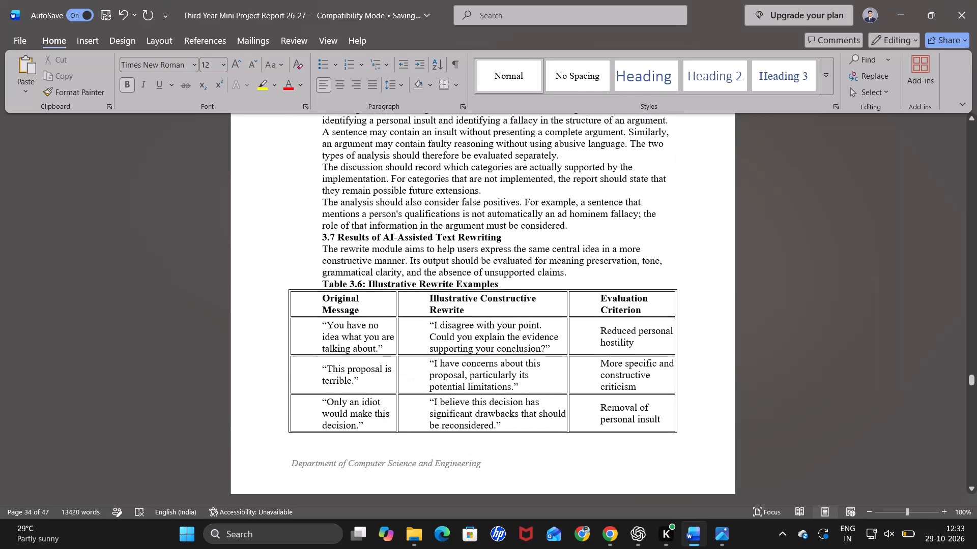
pyautogui.scroll(-11, 349, 415)
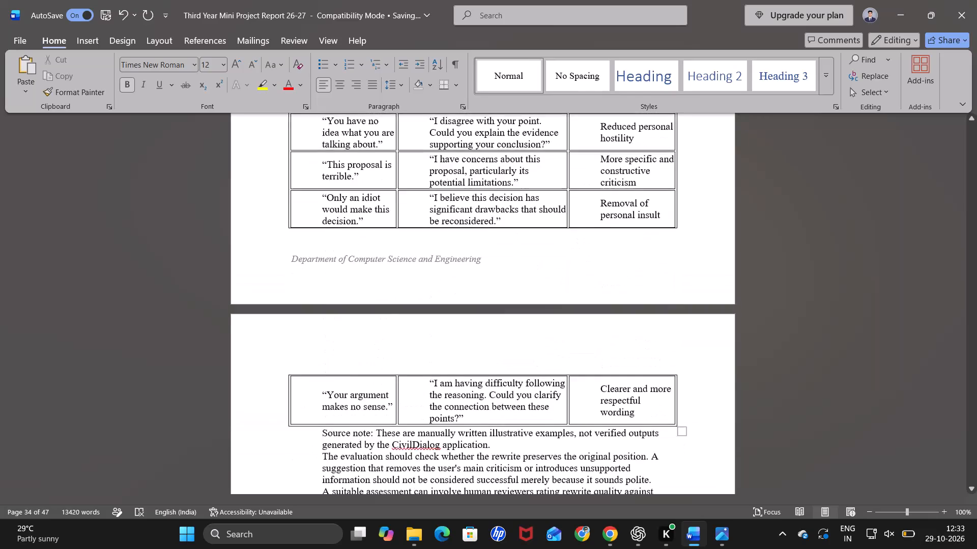
pyautogui.scroll(-10, 349, 415)
pyautogui.click(315, 320)
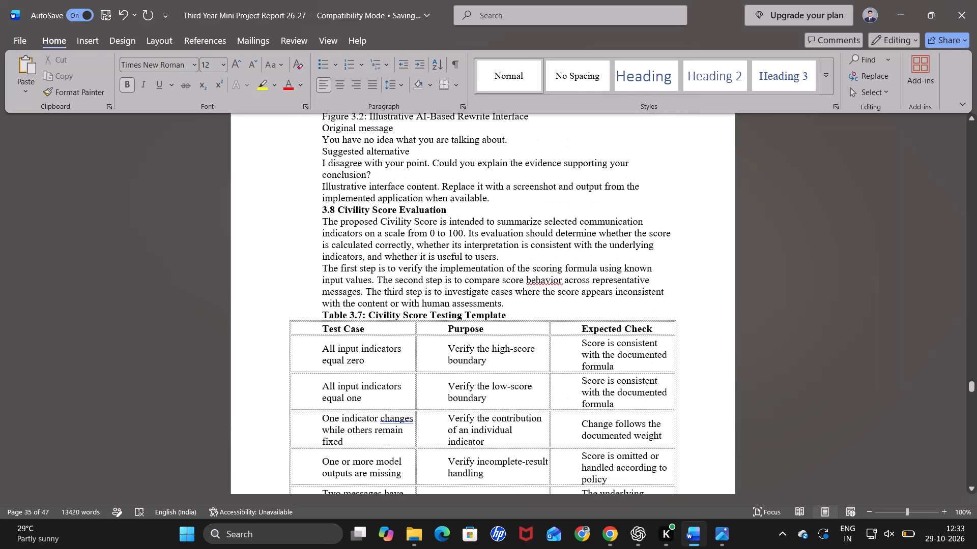
pyautogui.click(286, 314)
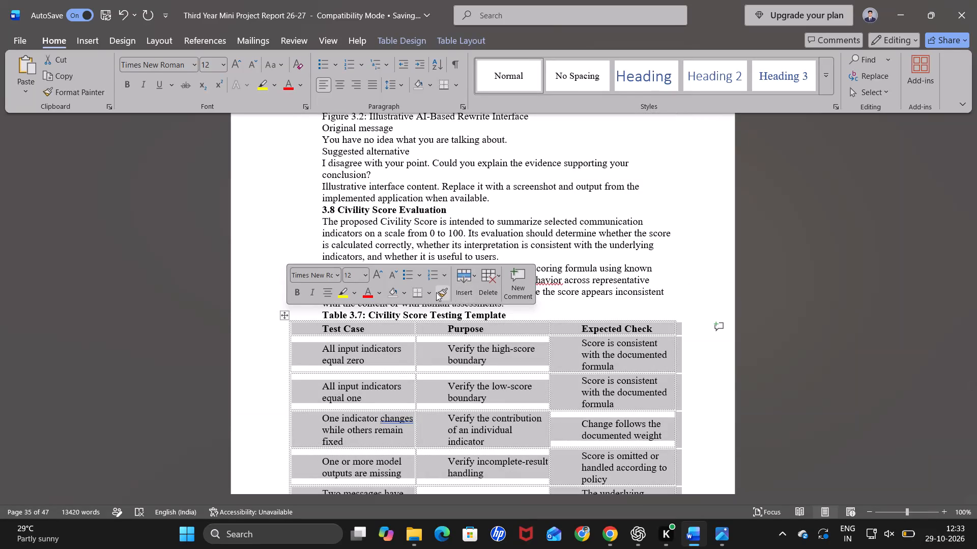
pyautogui.click(429, 293)
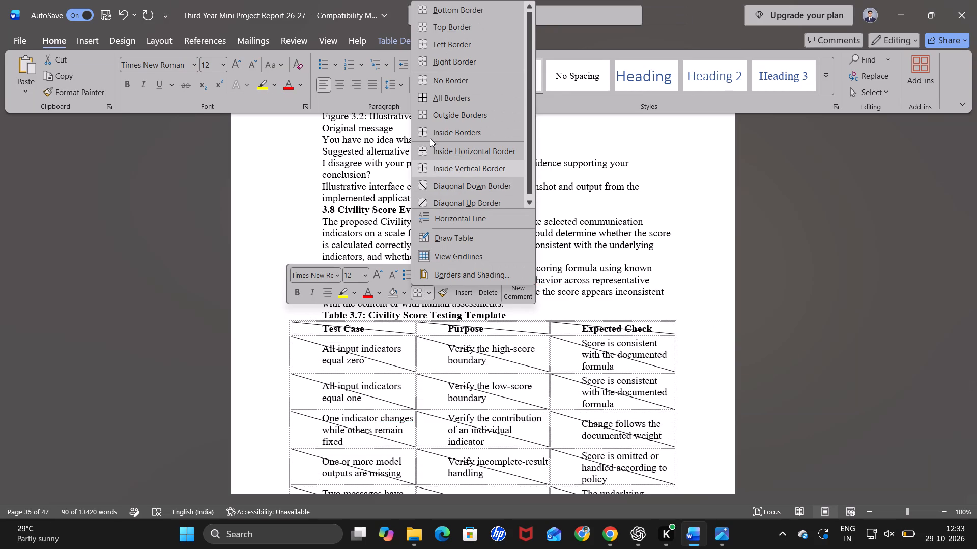
pyautogui.click(430, 99)
pyautogui.click(712, 338)
# Look through the pages following Table 3.7, up to the start of Chapter 4, checking their layout.
pyautogui.scroll(-1, 712, 338)
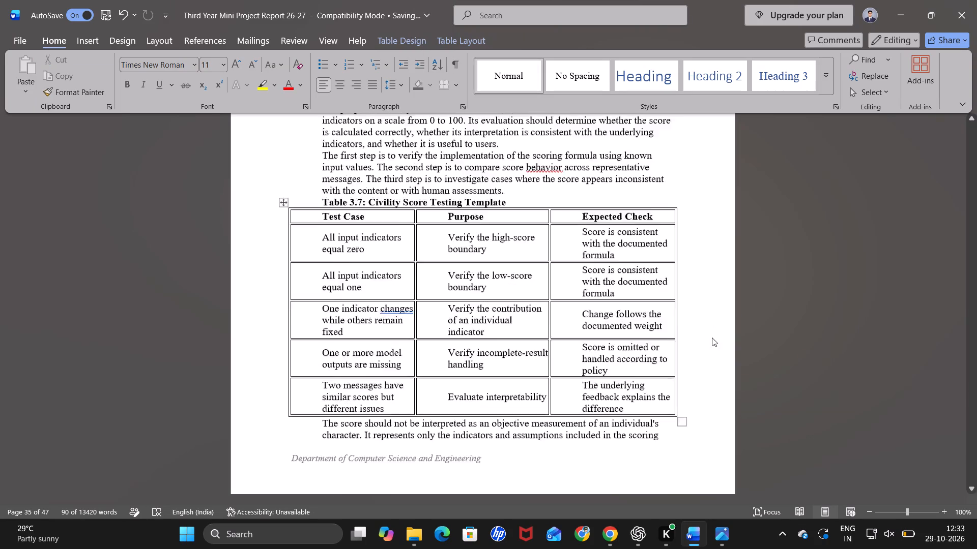
pyautogui.scroll(-5, 712, 338)
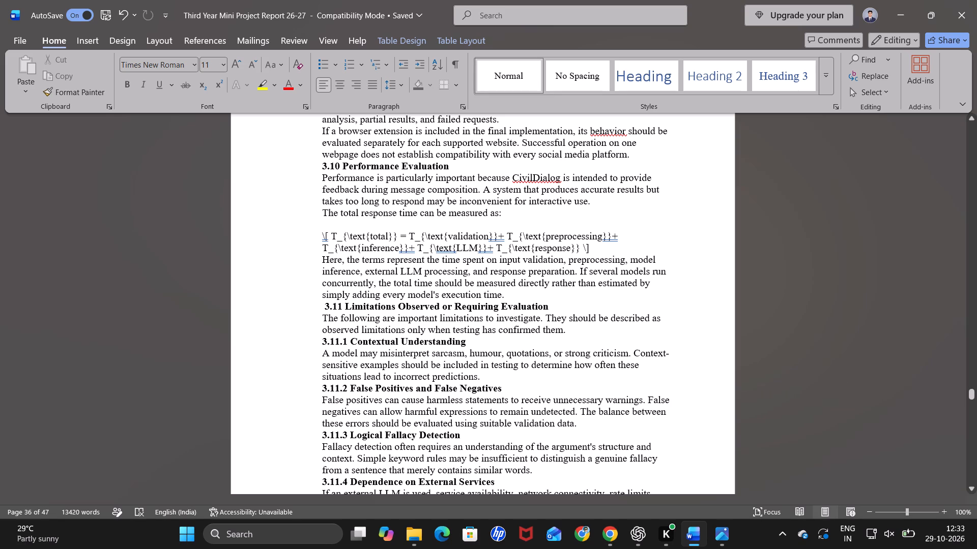
pyautogui.scroll(-10, 604, 248)
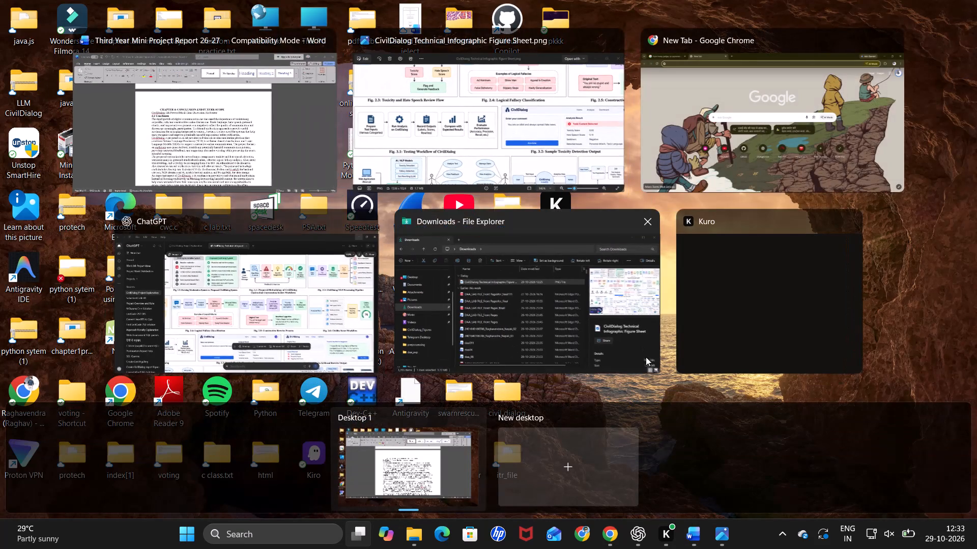
pyautogui.click(239, 135)
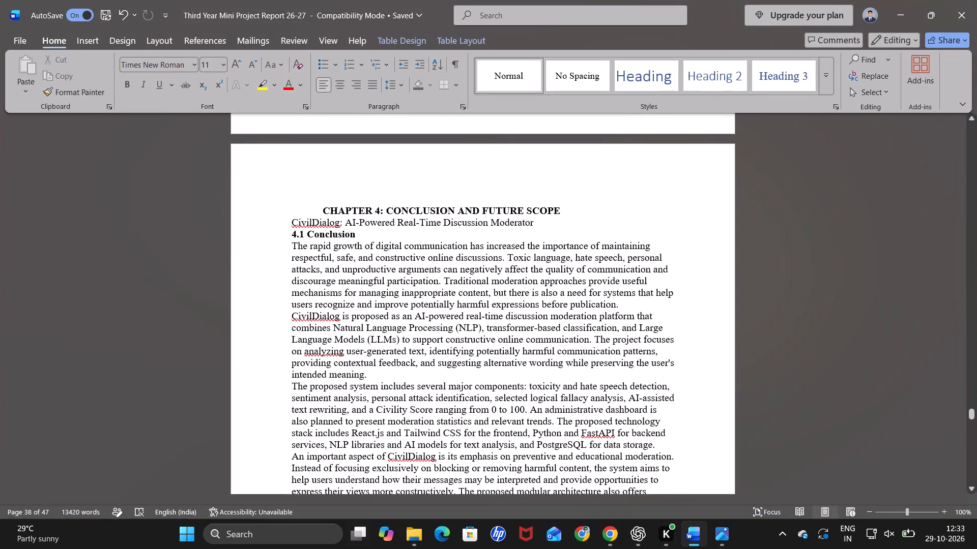
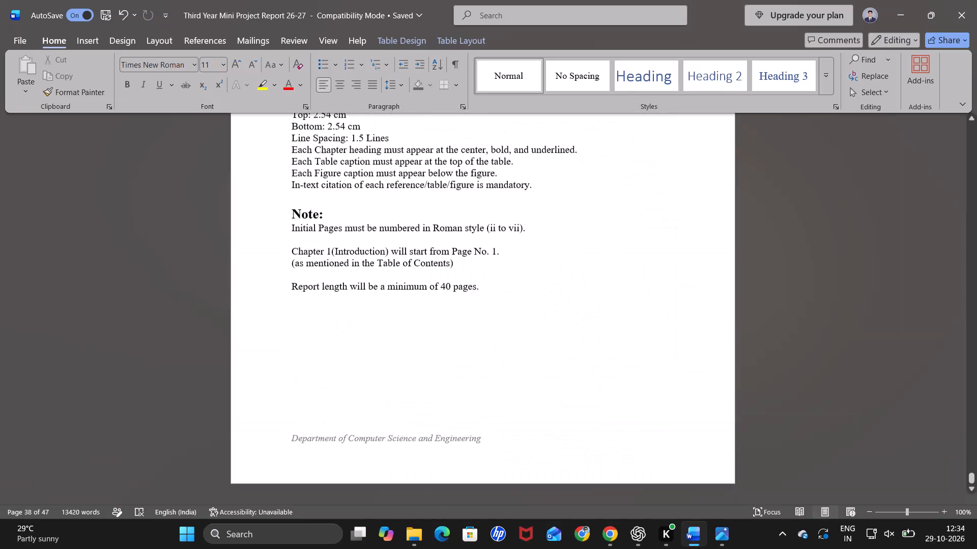
# Insert seven blank lines before the "4.5 Final Remarks" heading to push that section onto the next page.
pyautogui.scroll(7, 443, 372)
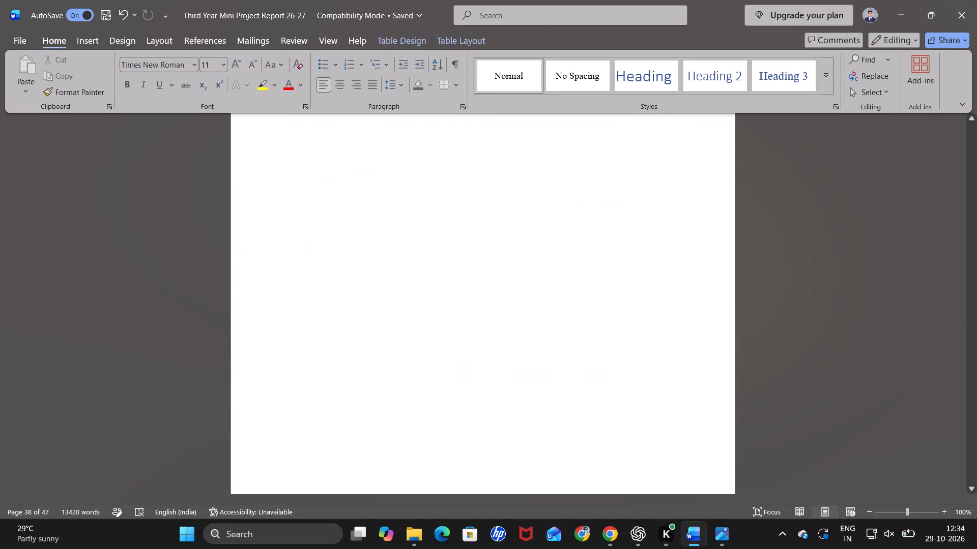
pyautogui.scroll(9, 443, 372)
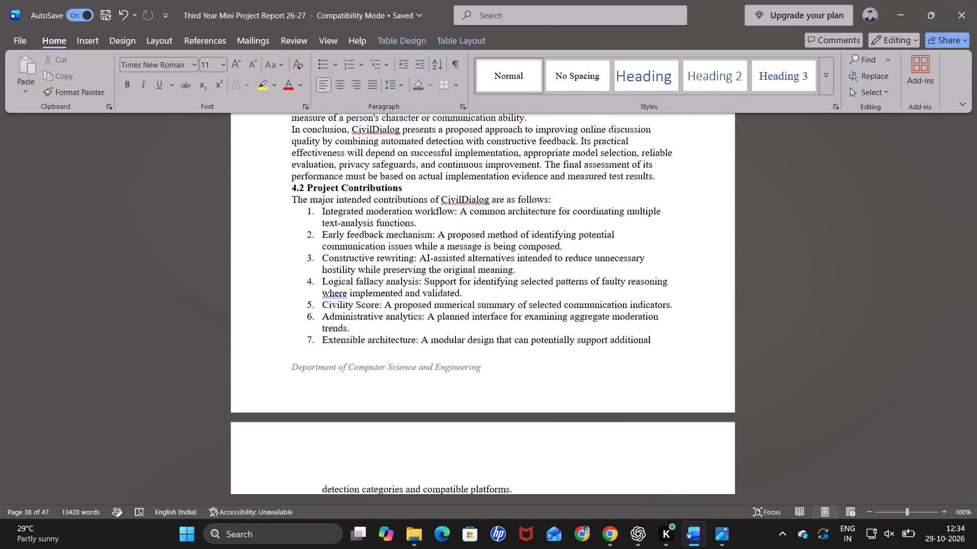
pyautogui.scroll(-5, 443, 372)
pyautogui.scroll(1, 443, 372)
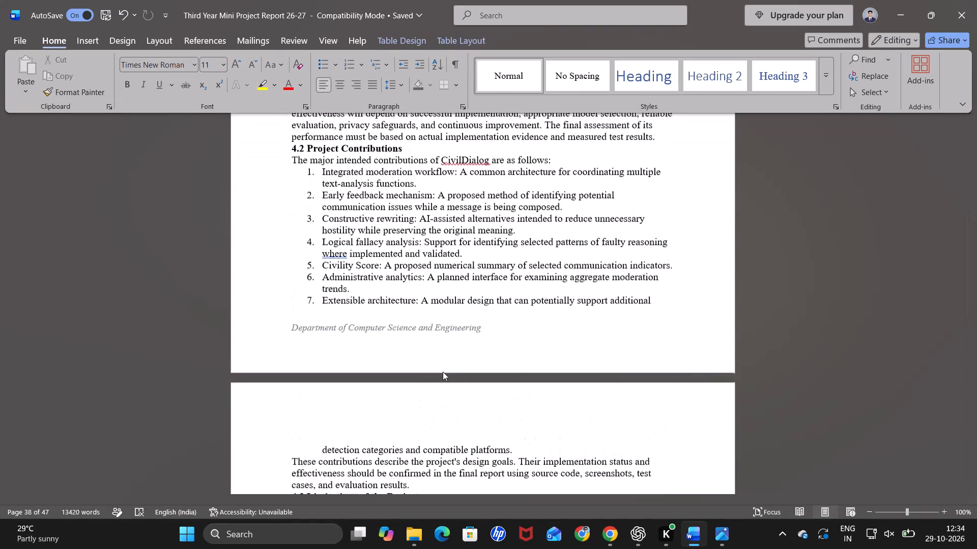
pyautogui.scroll(1, 443, 372)
pyautogui.scroll(-7, 393, 408)
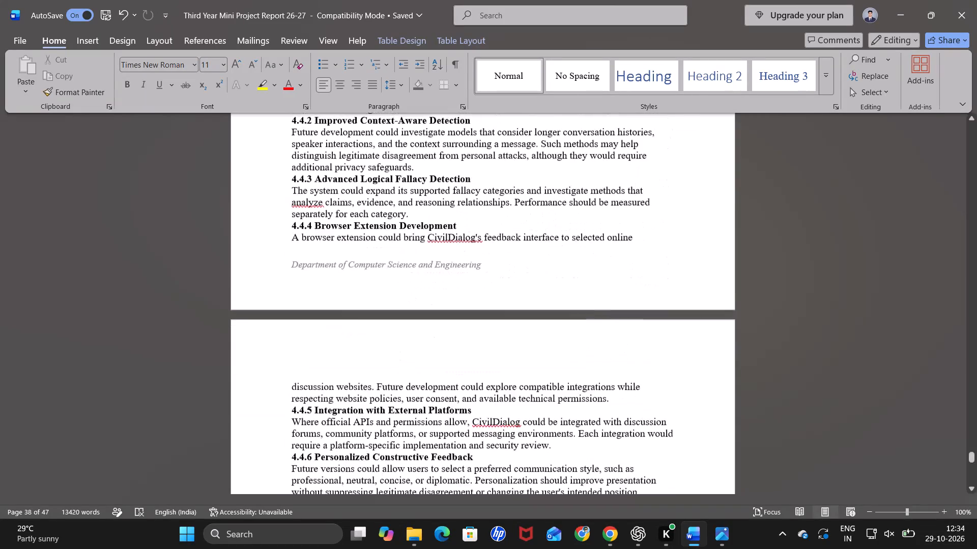
pyautogui.scroll(-7, 393, 408)
pyautogui.scroll(1, 393, 408)
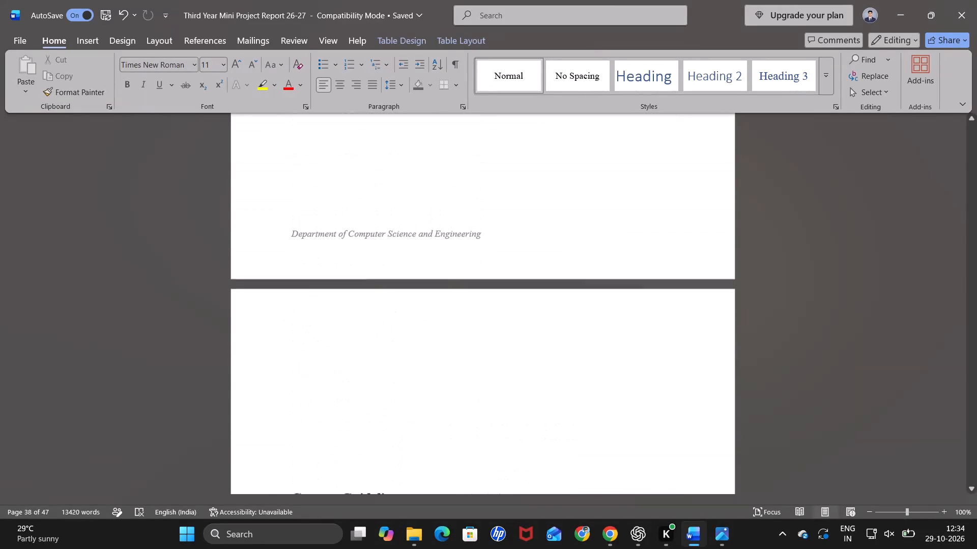
pyautogui.scroll(3, 393, 408)
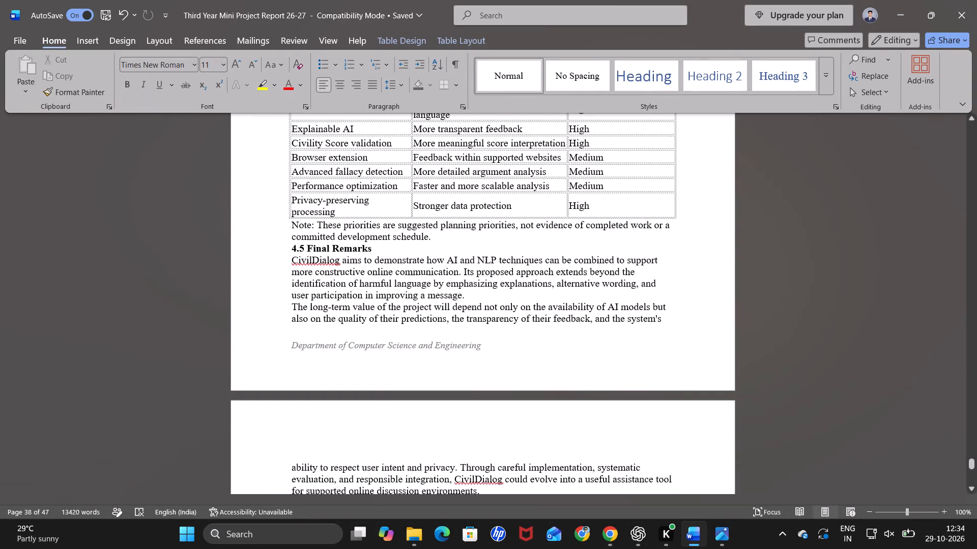
pyautogui.click(291, 248)
pyautogui.press('Return')
pyautogui.press('Return')
pyautogui.press('Return')
pyautogui.press('Return')
pyautogui.press('Return')
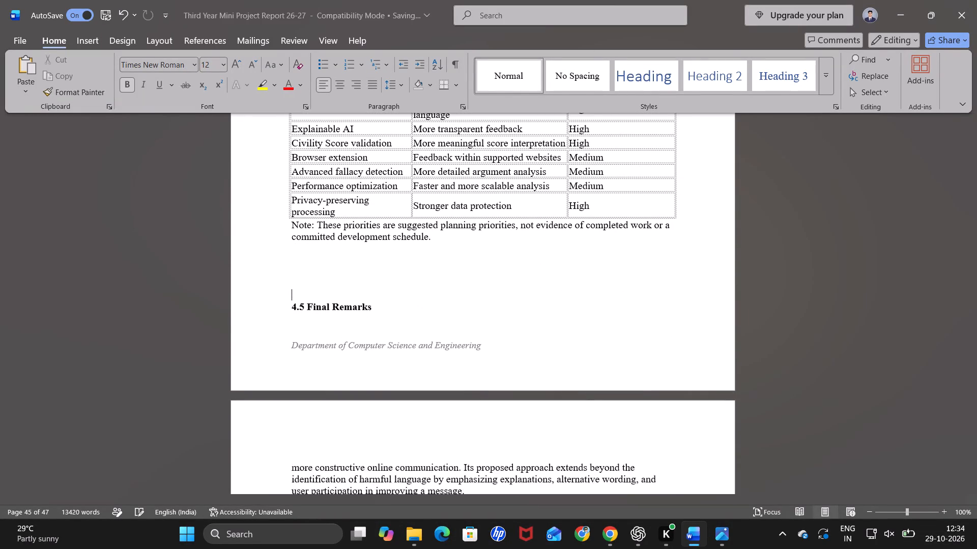
pyautogui.press('Return')
pyautogui.press('Return')
# Read the Content Guidelines page at the end of the report for its formatting and page-numbering rules.
pyautogui.scroll(-8, 448, 298)
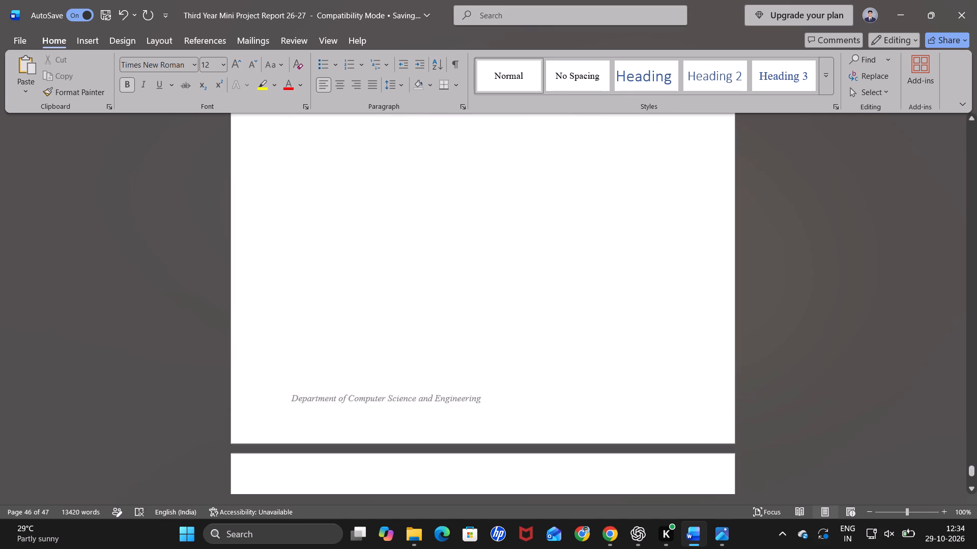
pyautogui.scroll(-7, 448, 298)
pyautogui.scroll(1, 448, 298)
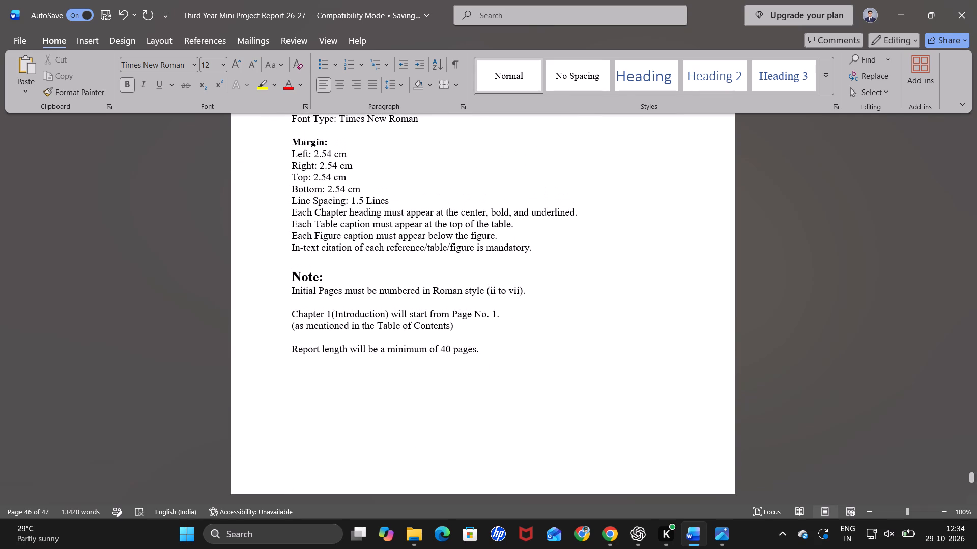
pyautogui.scroll(3, 448, 298)
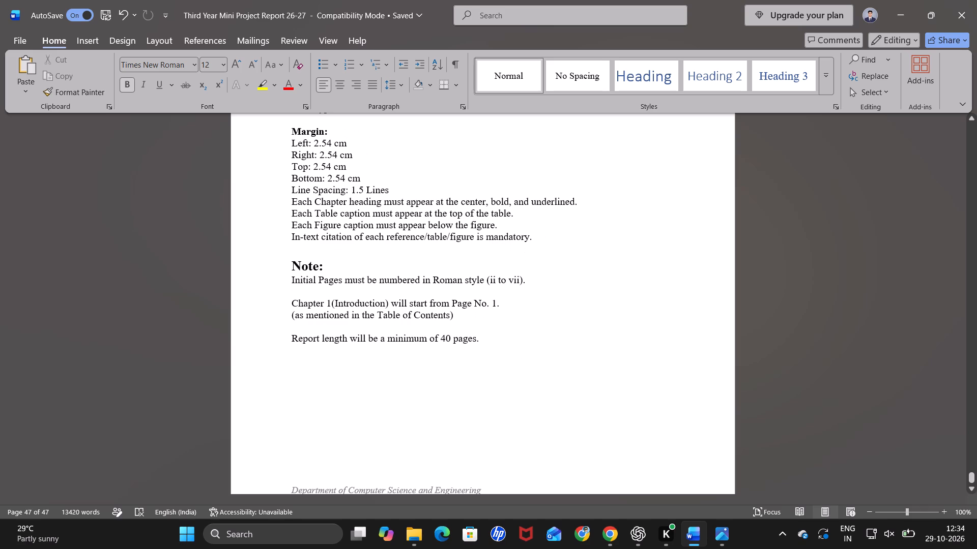
pyautogui.scroll(3, 448, 298)
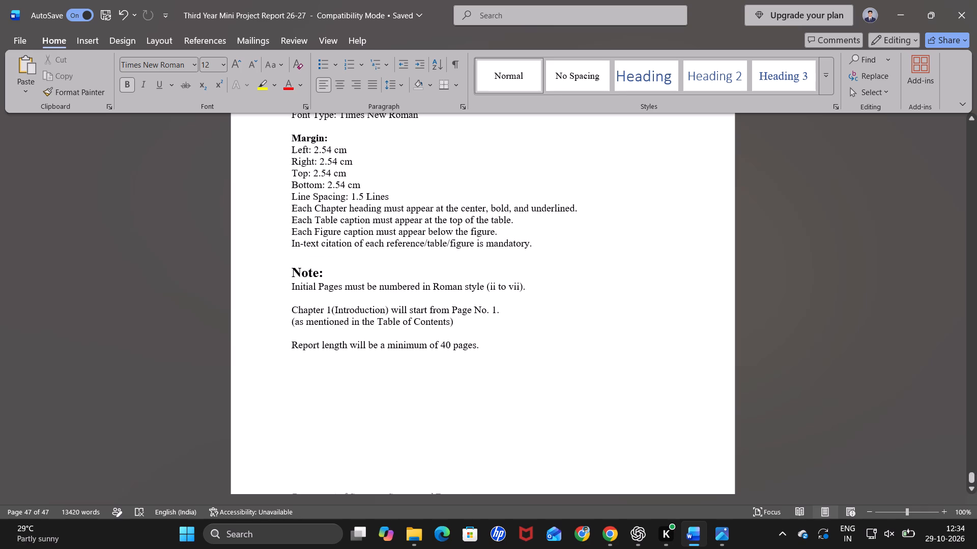
pyautogui.scroll(2, 448, 298)
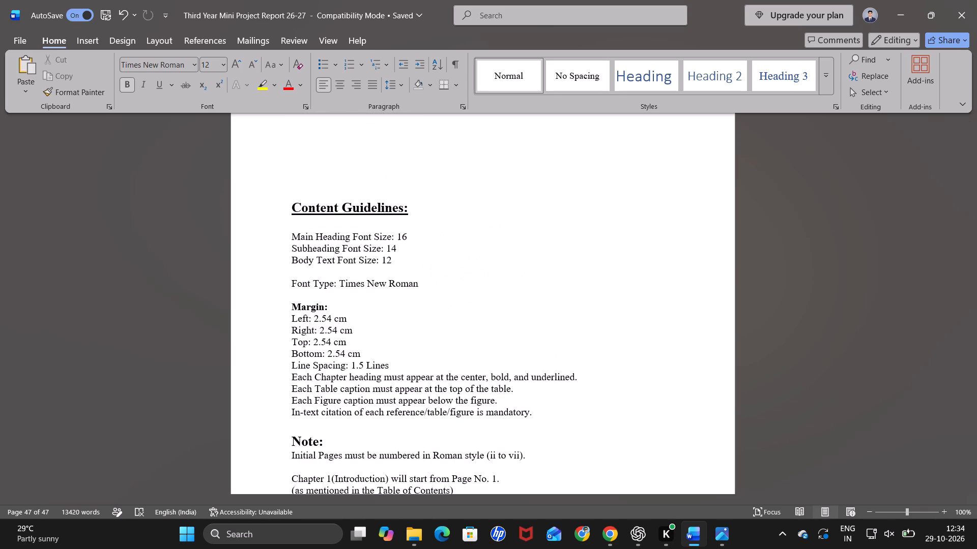
pyautogui.scroll(1, 448, 298)
pyautogui.scroll(-1, 448, 298)
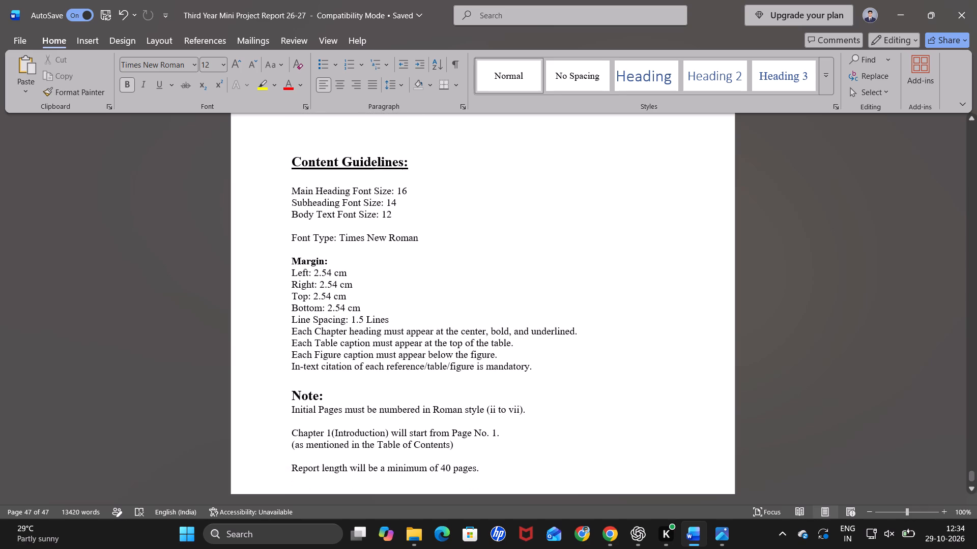
pyautogui.scroll(-3, 448, 298)
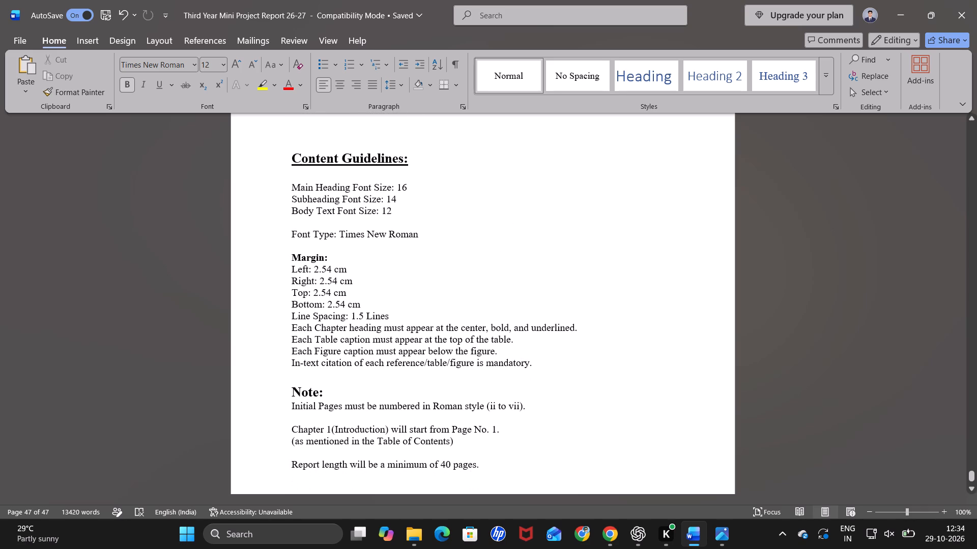
pyautogui.scroll(-2, 448, 298)
# Open the Declaration page's footer and replace its department text with a Plain Number 3 bottom-of-page number.
pyautogui.scroll(20, 448, 298)
pyautogui.scroll(18, 448, 298)
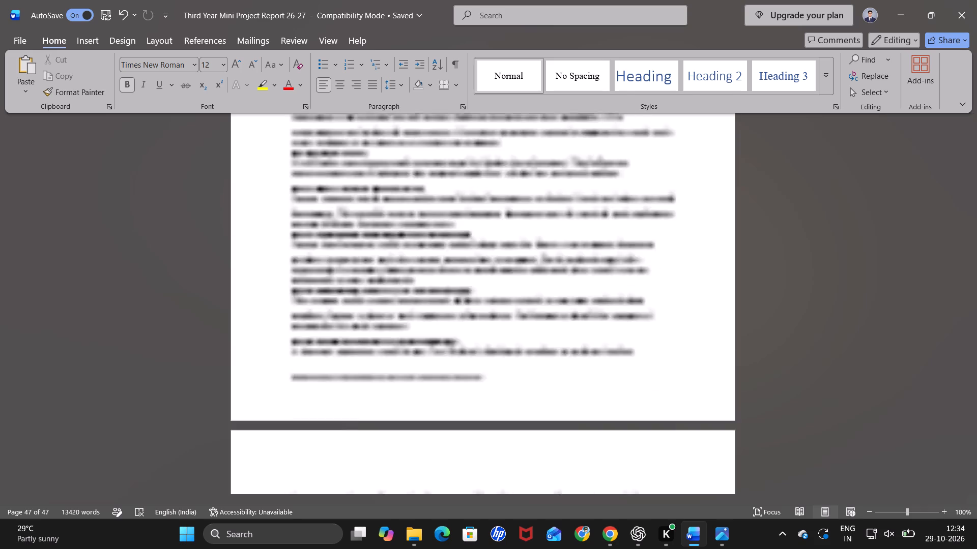
pyautogui.scroll(10, 448, 298)
pyautogui.scroll(20, 448, 298)
pyautogui.scroll(20, 448, 298)
pyautogui.scroll(20, 448, 298)
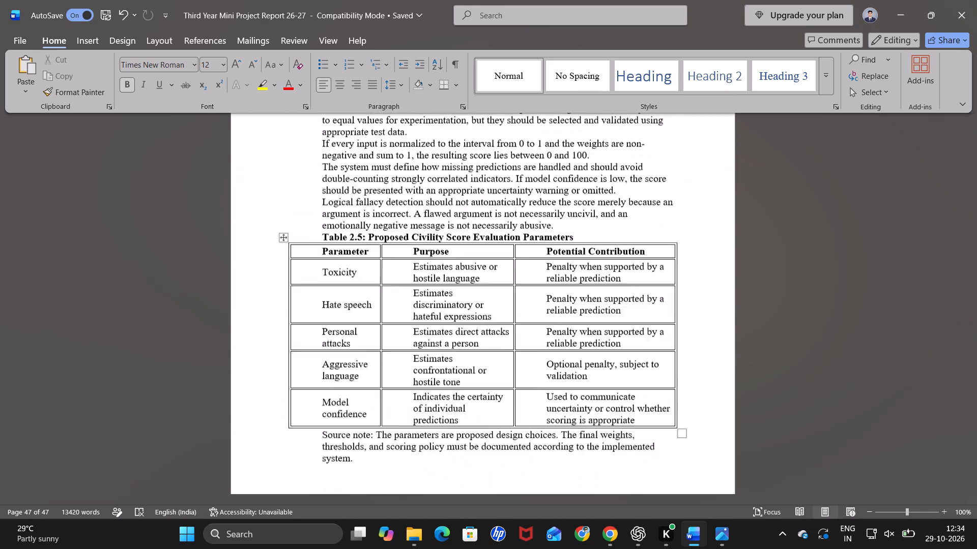
pyautogui.scroll(20, 448, 298)
pyautogui.scroll(20, 448, 298)
pyautogui.scroll(20, 448, 298)
pyautogui.scroll(-5, 448, 298)
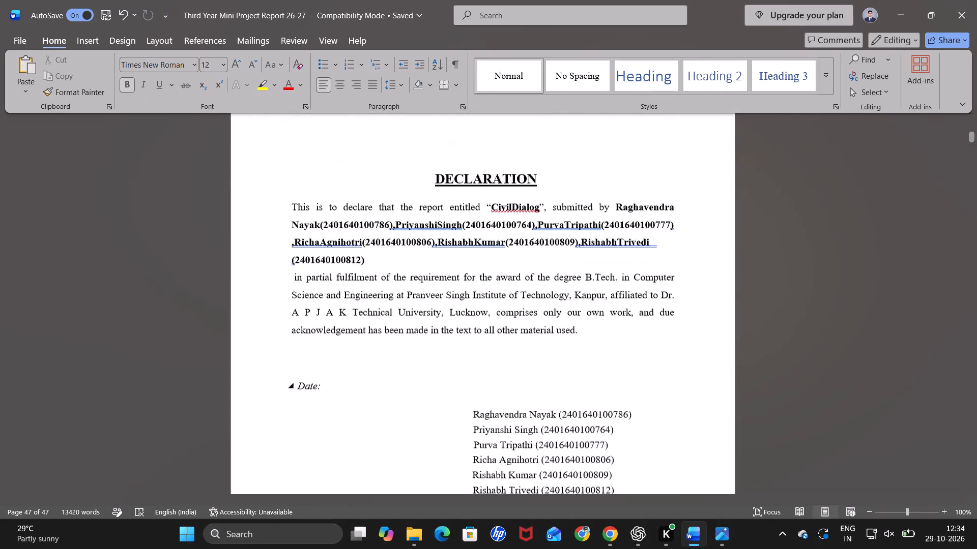
pyautogui.scroll(-2, 448, 298)
pyautogui.doubleClick(395, 289)
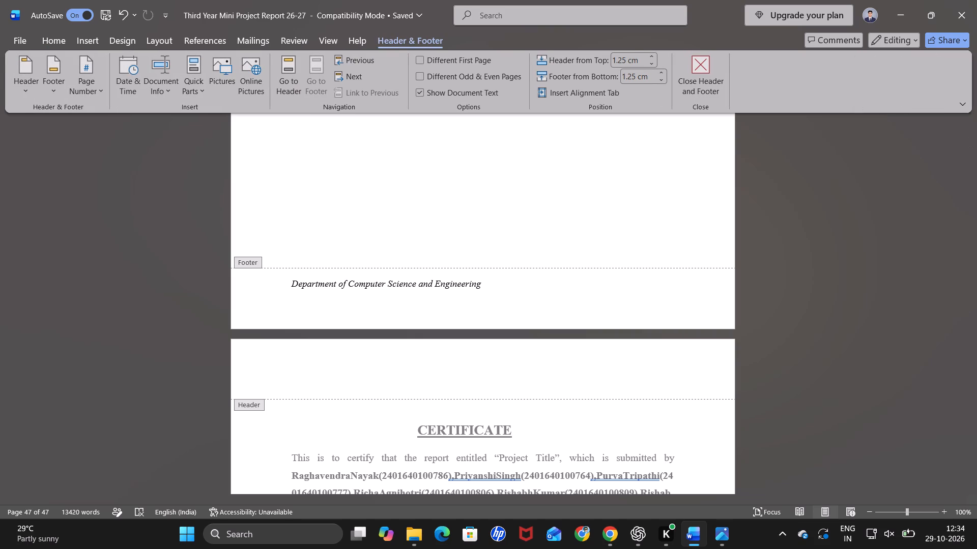
pyautogui.click(87, 93)
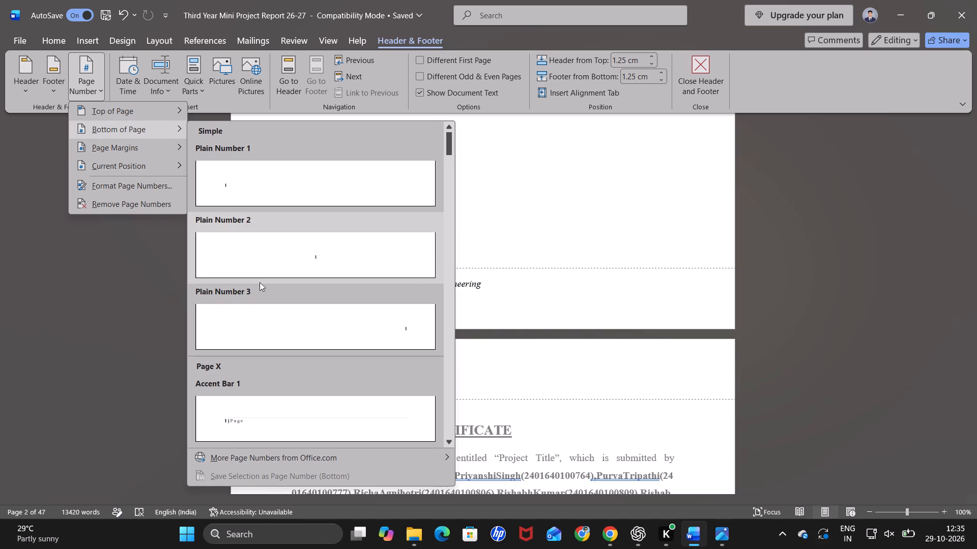
pyautogui.click(275, 309)
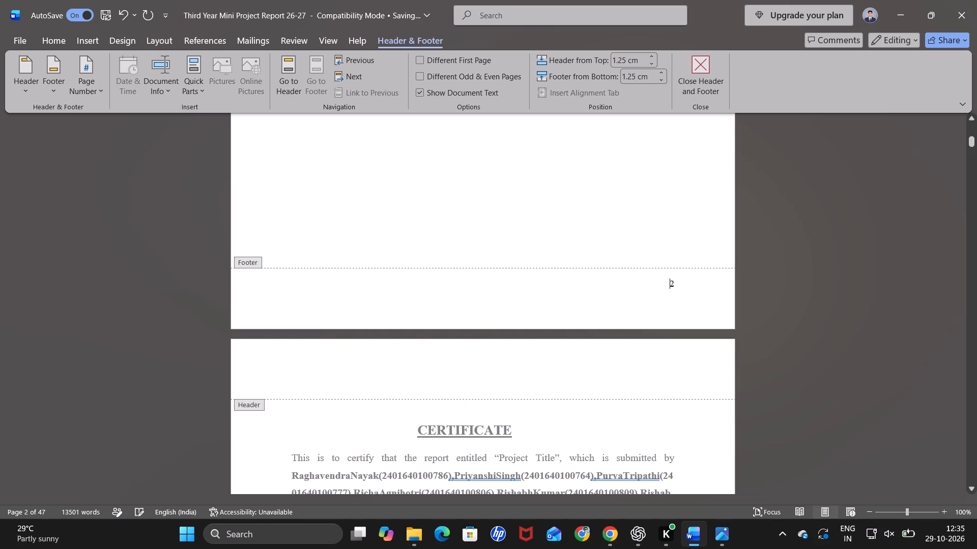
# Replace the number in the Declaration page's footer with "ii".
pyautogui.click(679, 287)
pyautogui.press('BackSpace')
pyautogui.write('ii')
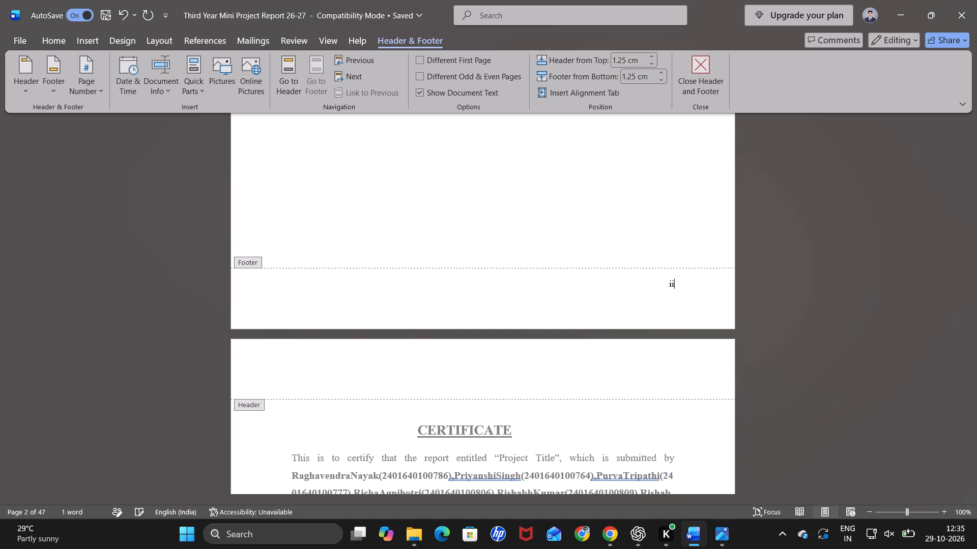
# Check the footer numbering across the cover page and the other initial pages.
pyautogui.scroll(7, 597, 230)
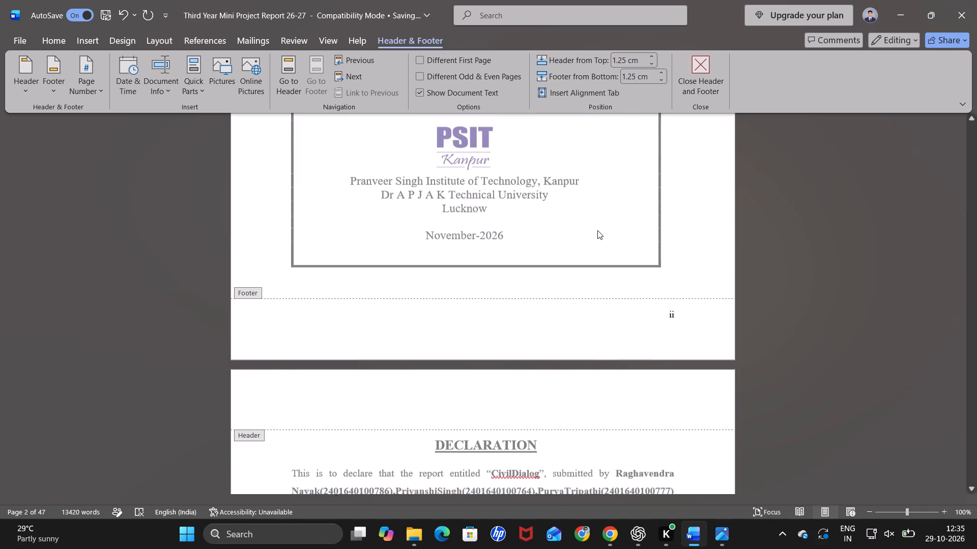
pyautogui.scroll(9, 597, 230)
pyautogui.scroll(-5, 597, 230)
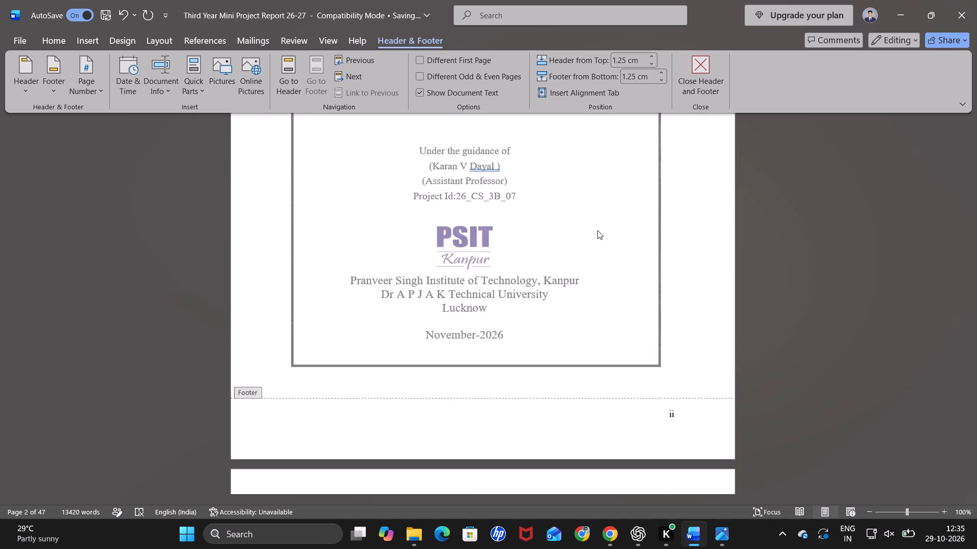
pyautogui.scroll(-2, 597, 230)
pyautogui.scroll(3, 597, 230)
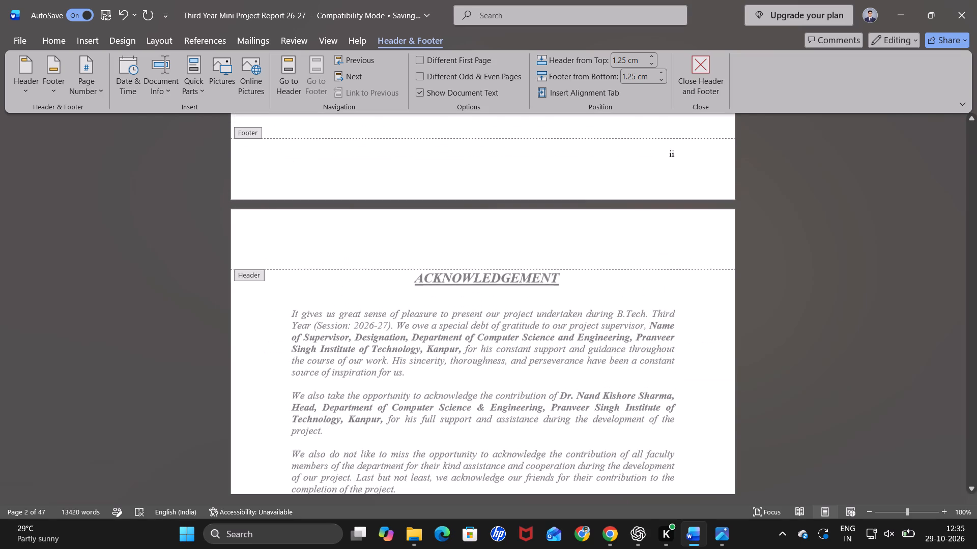
pyautogui.scroll(7, 597, 230)
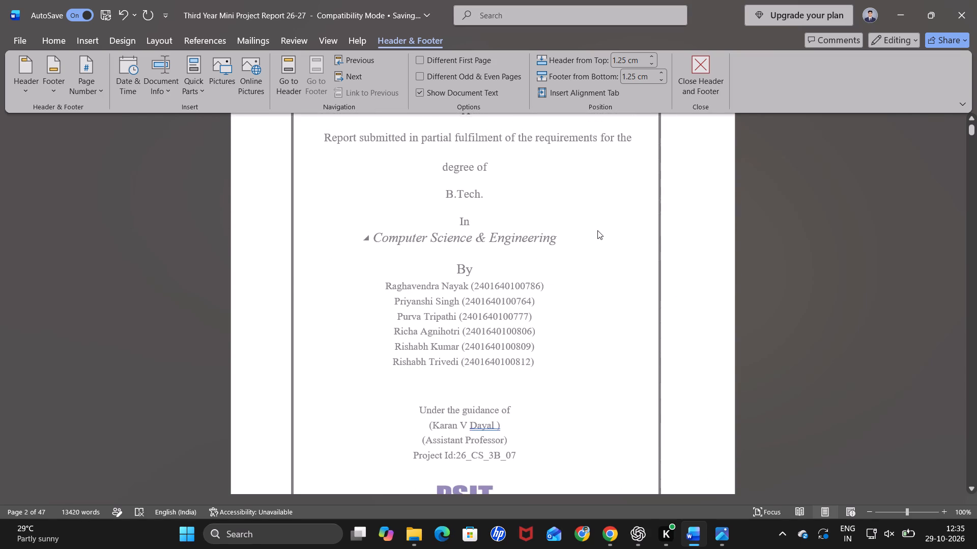
pyautogui.scroll(2, 597, 230)
pyautogui.scroll(-3, 597, 230)
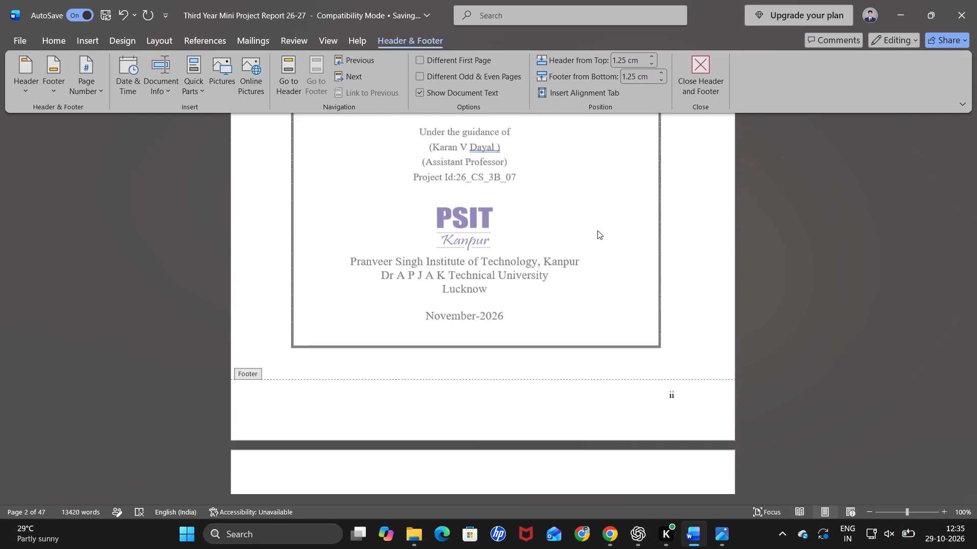
pyautogui.scroll(-2, 597, 230)
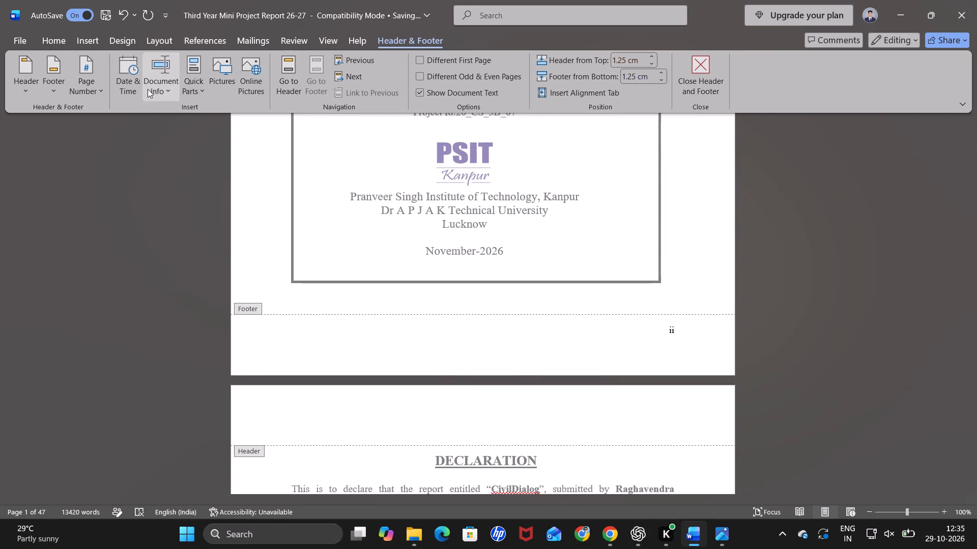
# Remove the page numbers from the footers.
pyautogui.click(98, 90)
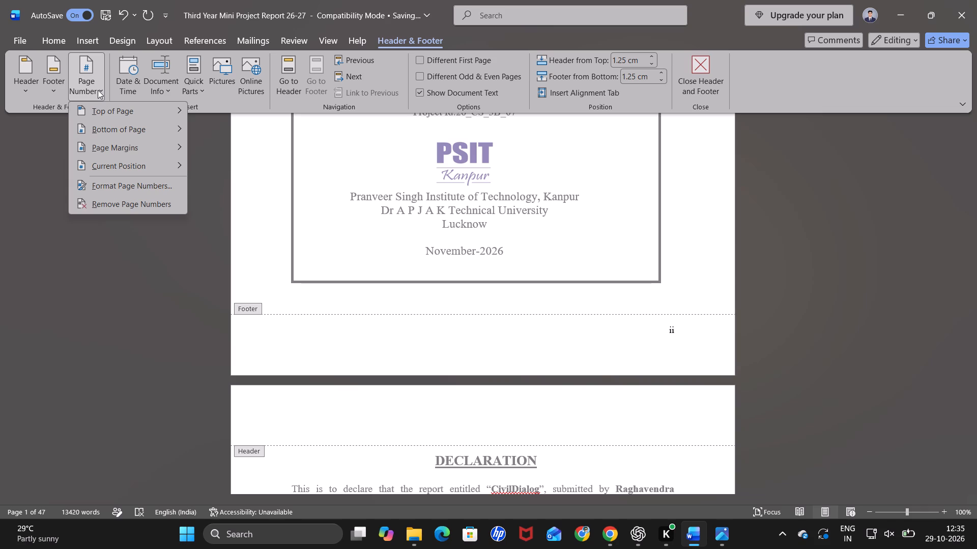
pyautogui.click(148, 208)
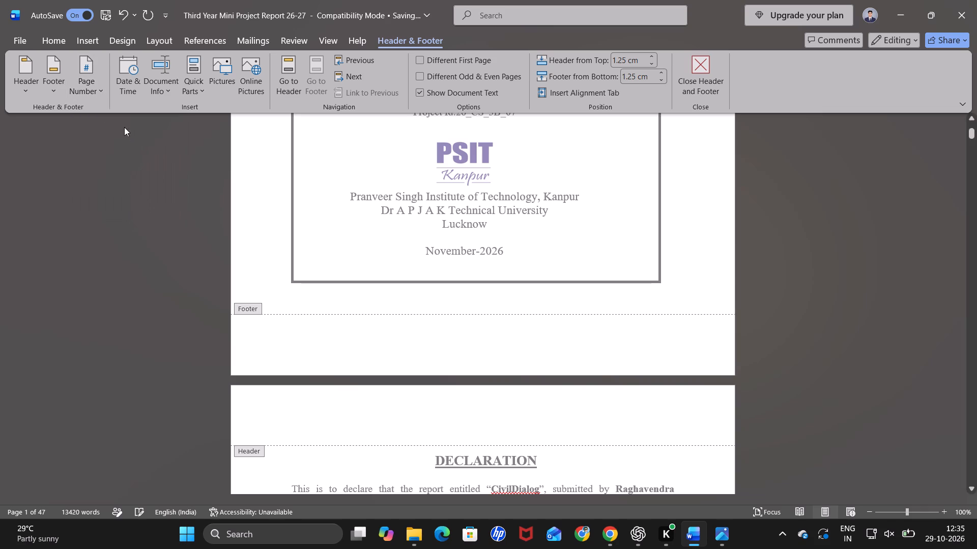
# Set the page number format to lowercase Roman (i, ii, iii) with numbering starting at ii.
pyautogui.click(50, 78)
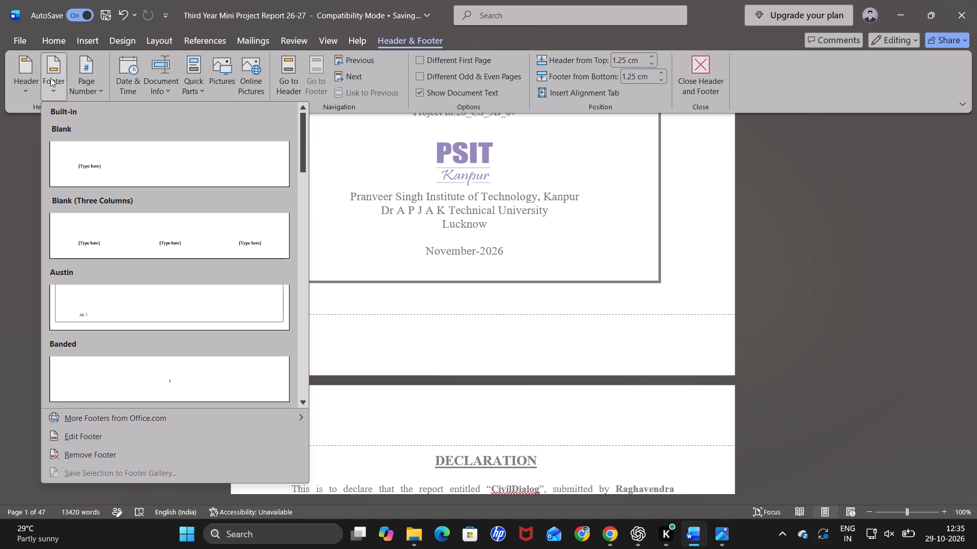
pyautogui.click(89, 84)
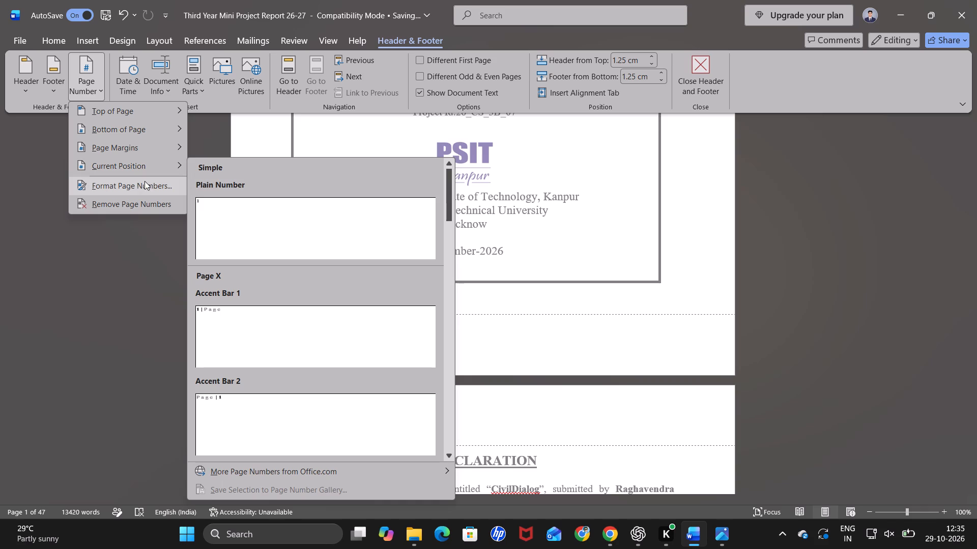
pyautogui.click(146, 185)
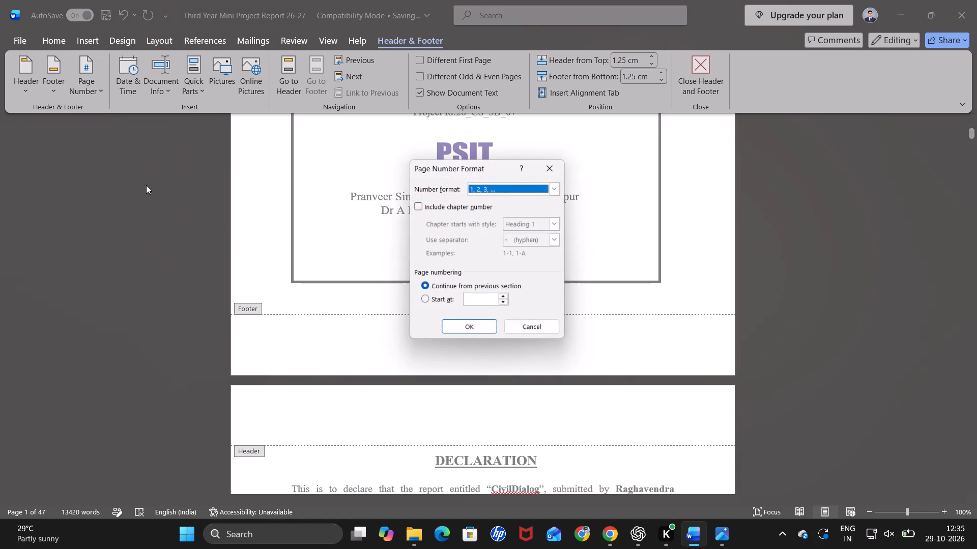
pyautogui.click(557, 184)
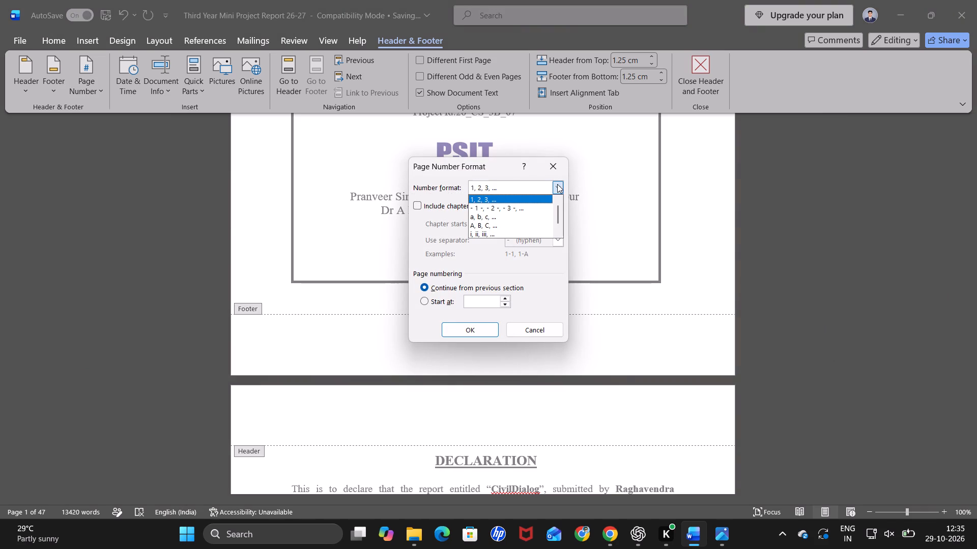
pyautogui.scroll(-1, 520, 201)
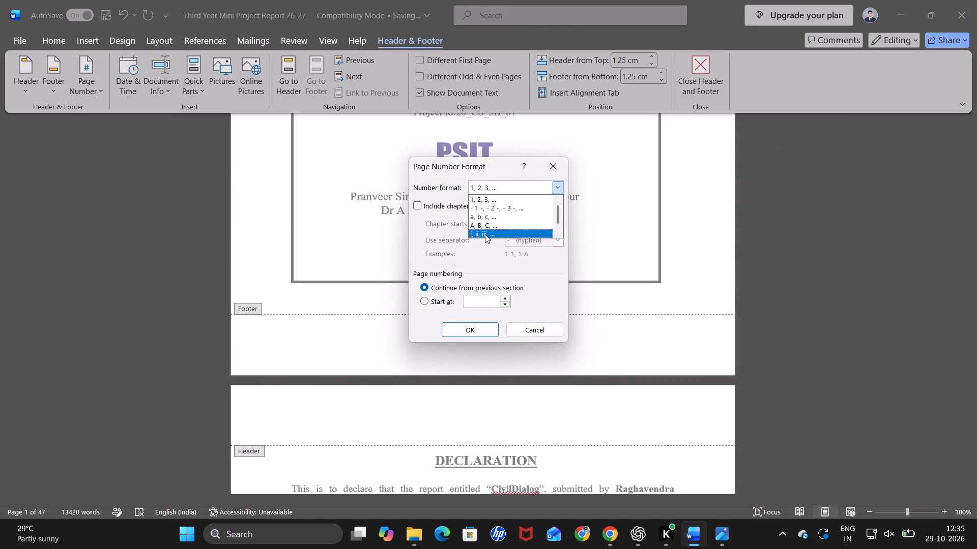
pyautogui.click(485, 234)
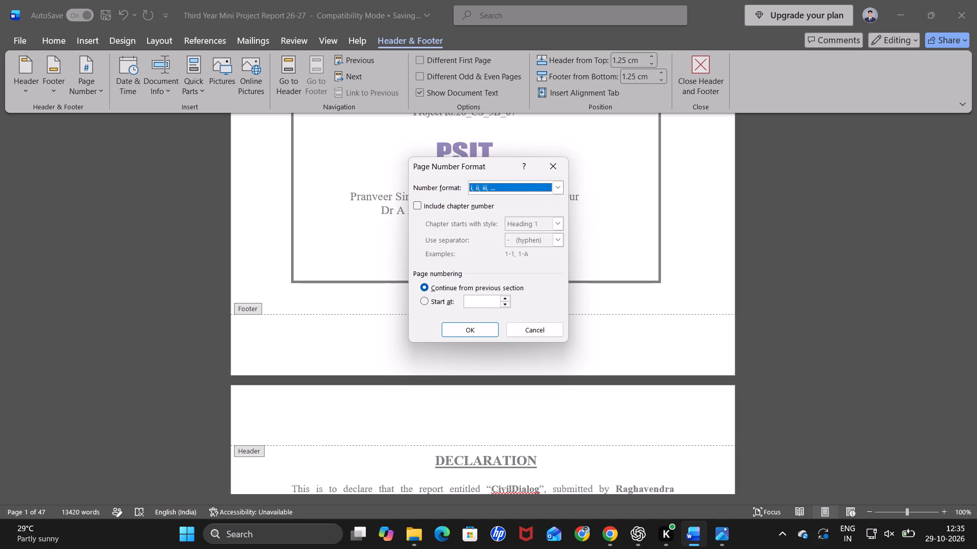
pyautogui.click(475, 297)
pyautogui.write('ii')
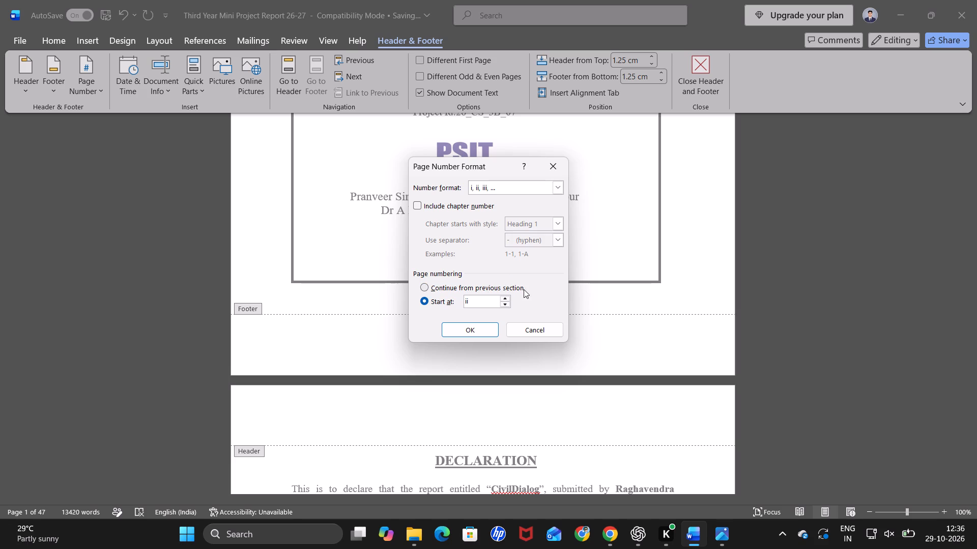
pyautogui.click(475, 329)
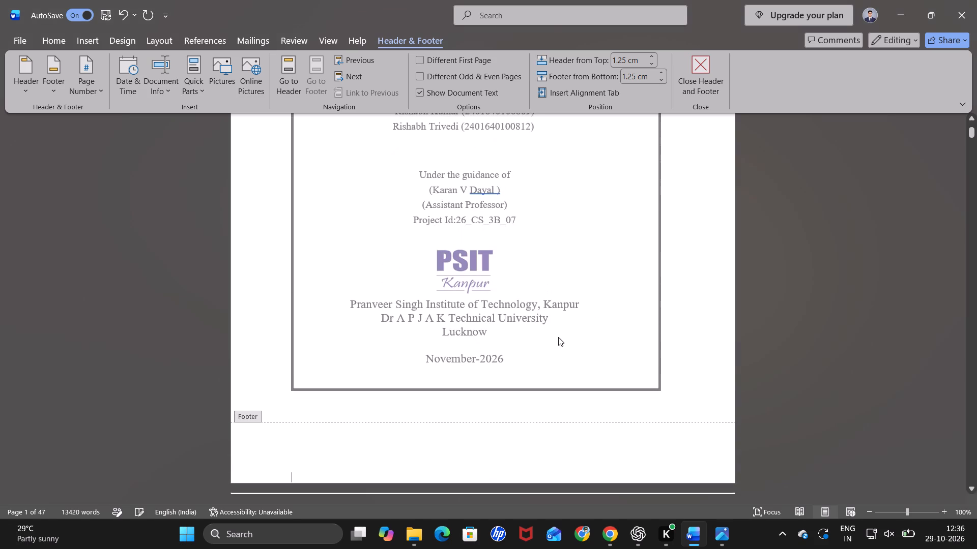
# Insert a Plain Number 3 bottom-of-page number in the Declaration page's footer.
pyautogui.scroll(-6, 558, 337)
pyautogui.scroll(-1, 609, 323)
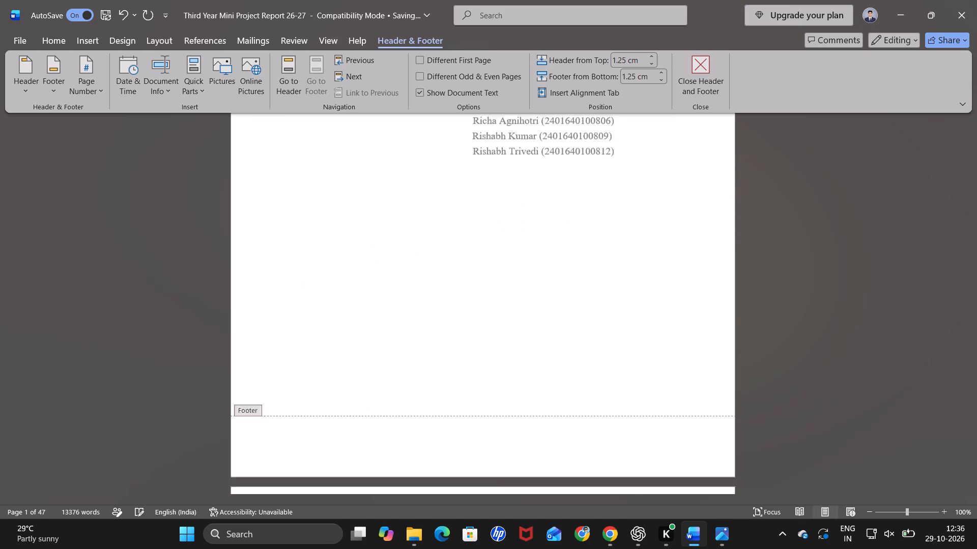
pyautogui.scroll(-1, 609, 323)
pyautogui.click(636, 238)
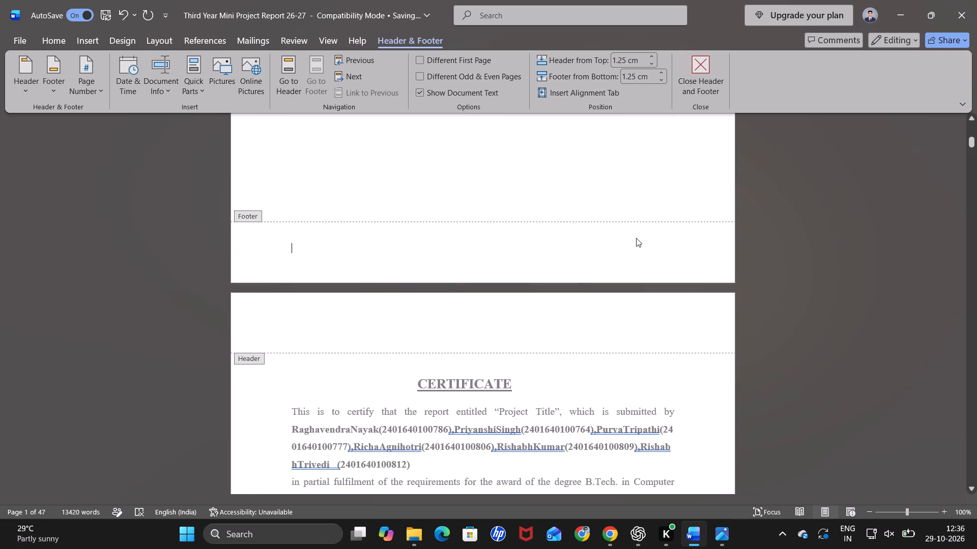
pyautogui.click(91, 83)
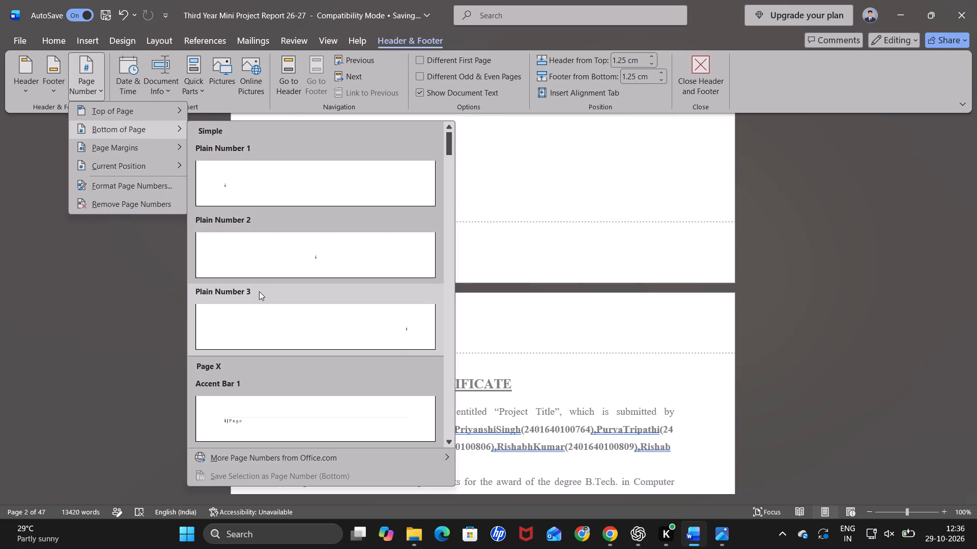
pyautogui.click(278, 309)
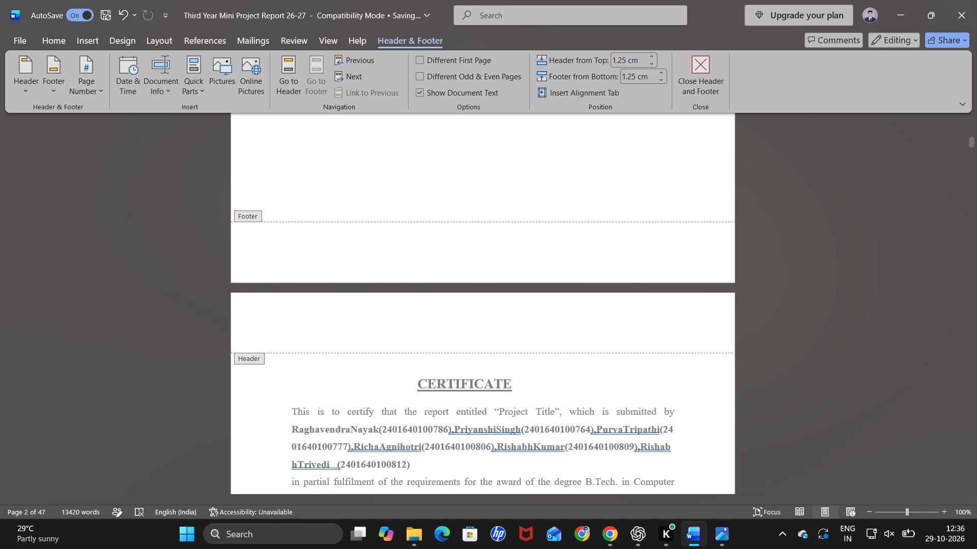
# Reopen the page number format settings and set the starting number to i.
pyautogui.scroll(7, 626, 251)
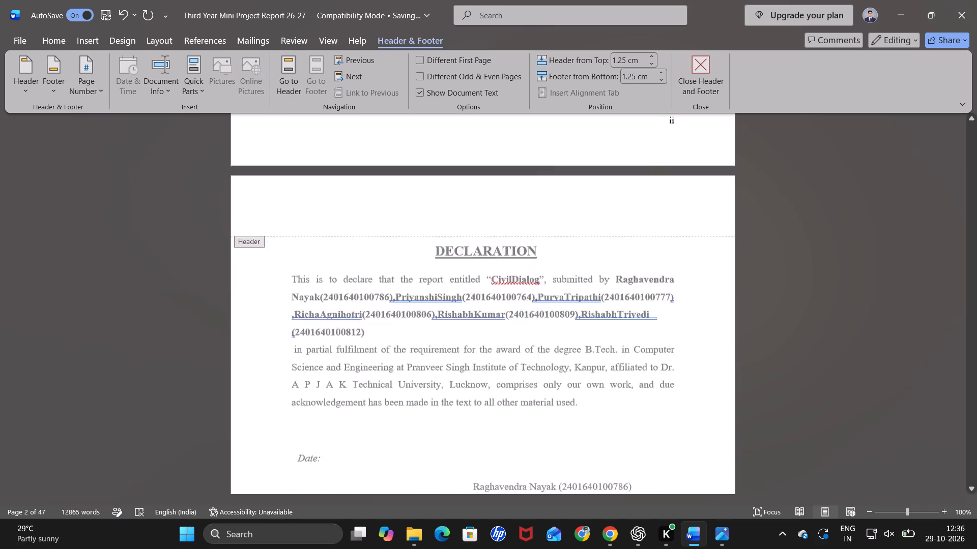
pyautogui.scroll(5, 626, 251)
pyautogui.scroll(-4, 626, 251)
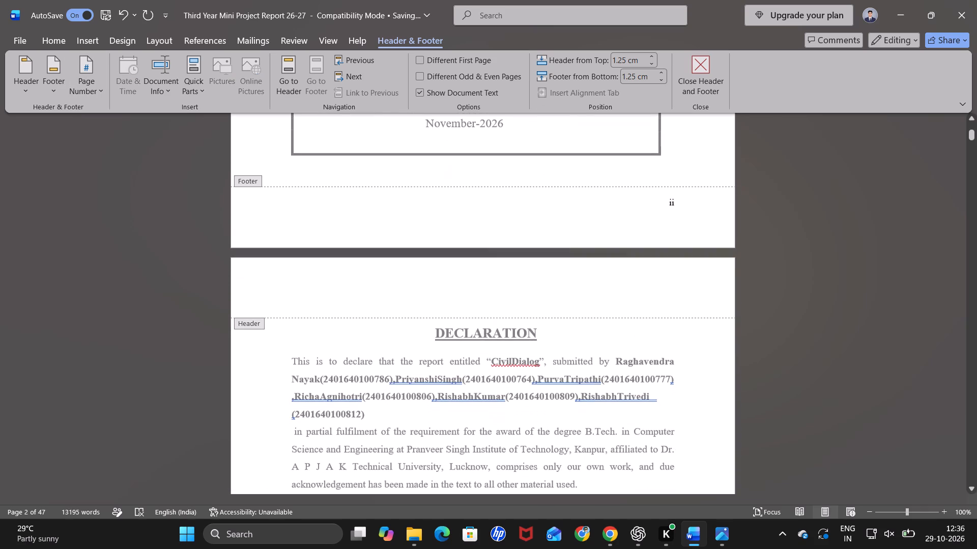
pyautogui.click(92, 88)
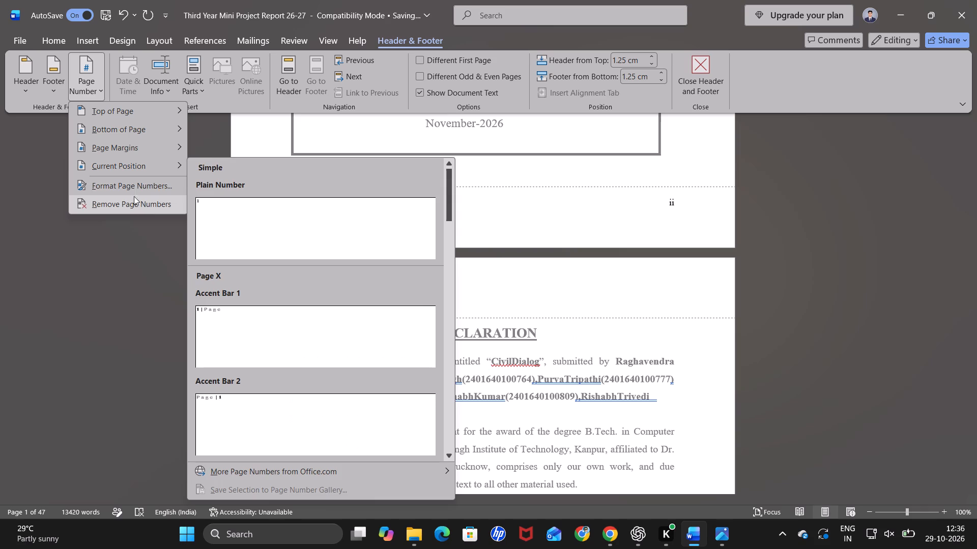
pyautogui.click(133, 182)
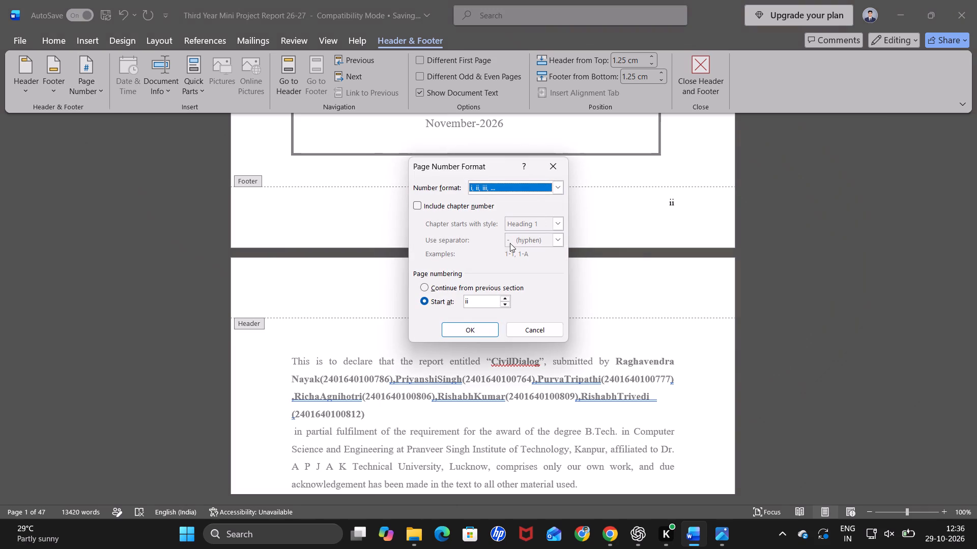
pyautogui.click(481, 296)
pyautogui.press('BackSpace')
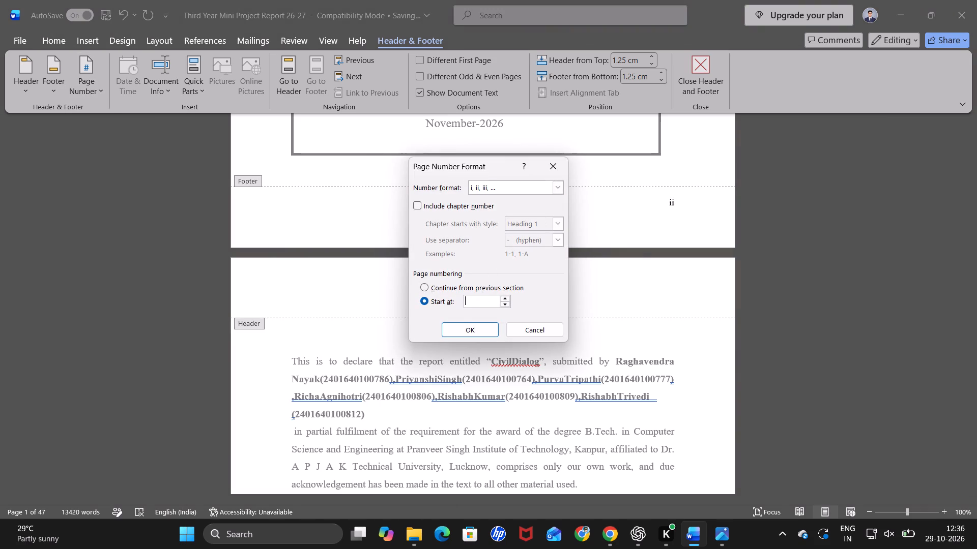
pyautogui.press('i')
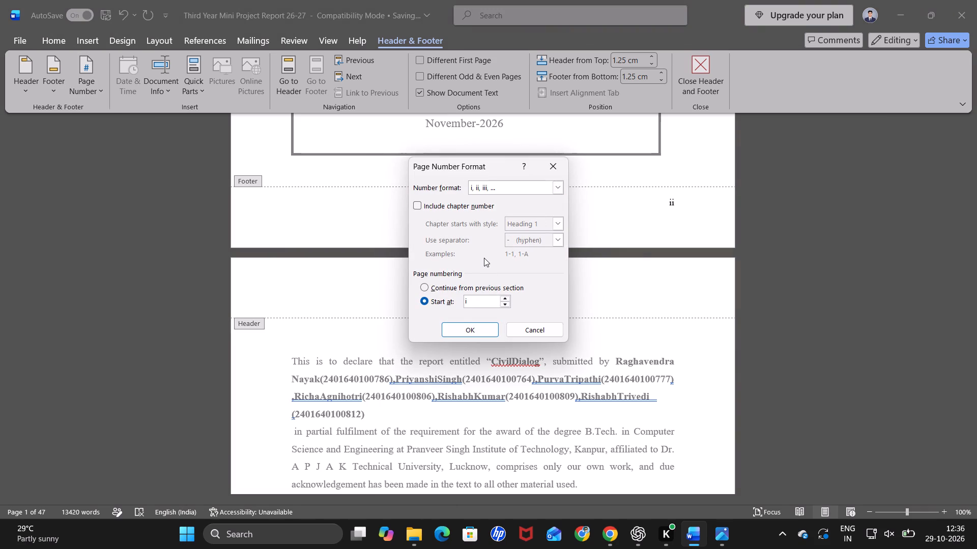
pyautogui.click(484, 258)
# Try to include the chapter number with Heading 1 style and hyphen separator, keeping numbering starting at i, and apply the format.
pyautogui.click(418, 206)
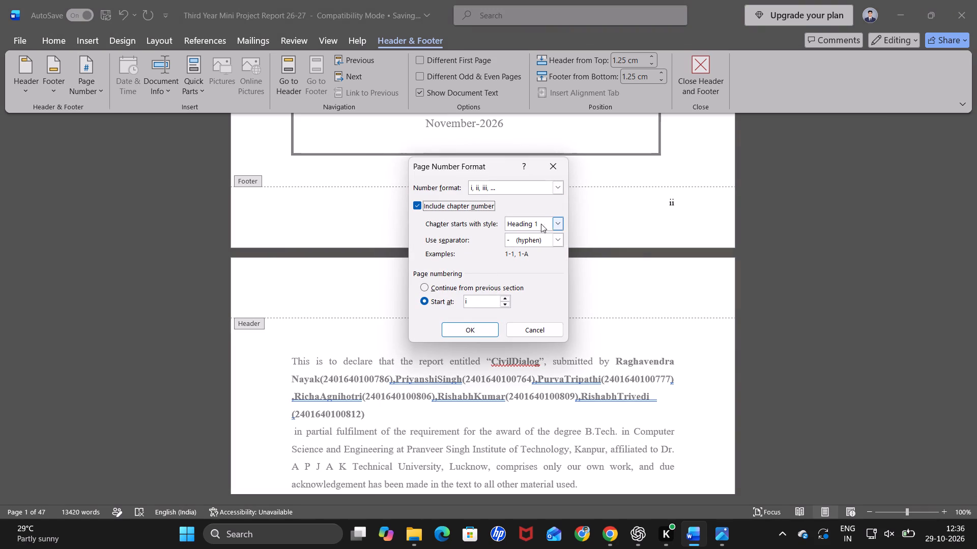
pyautogui.click(494, 250)
pyautogui.click(557, 219)
pyautogui.click(557, 219)
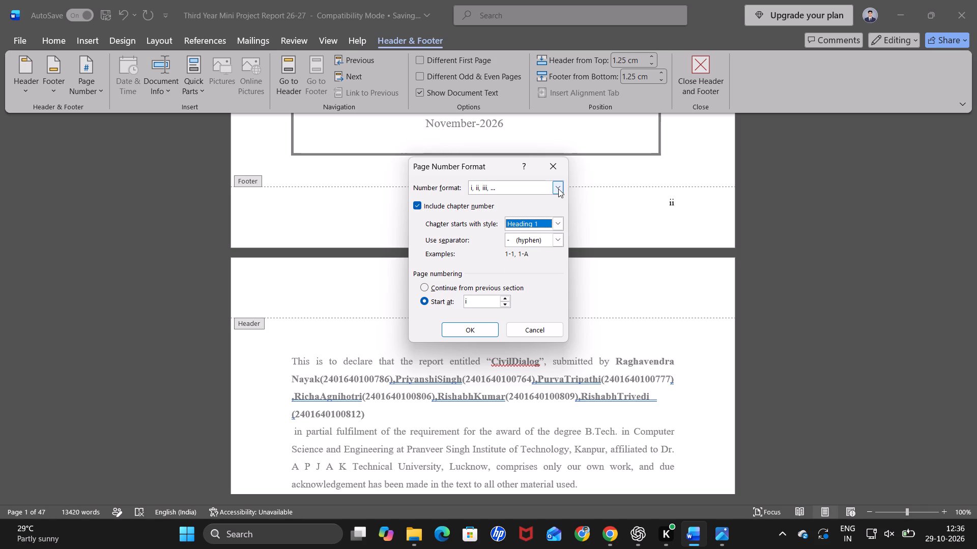
pyautogui.click(559, 189)
pyautogui.click(559, 189)
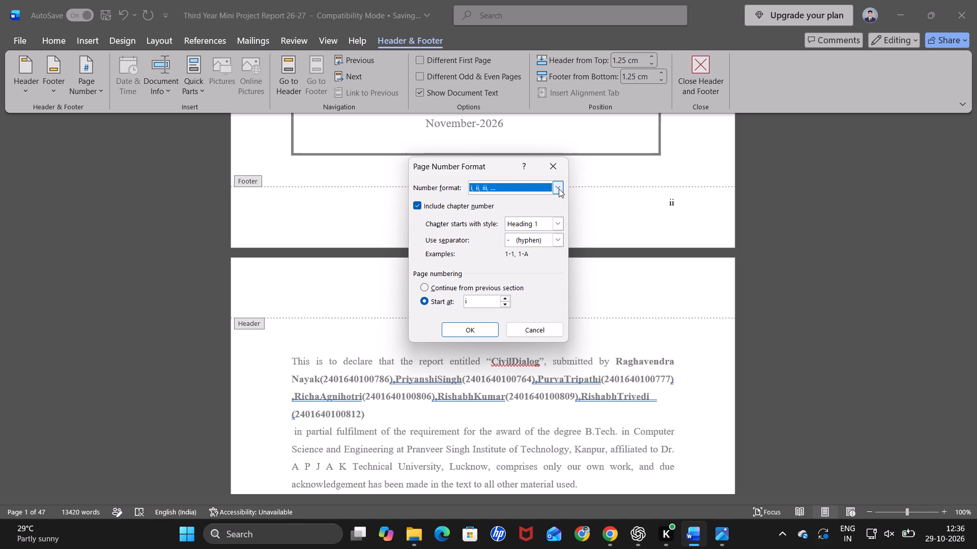
pyautogui.click(463, 287)
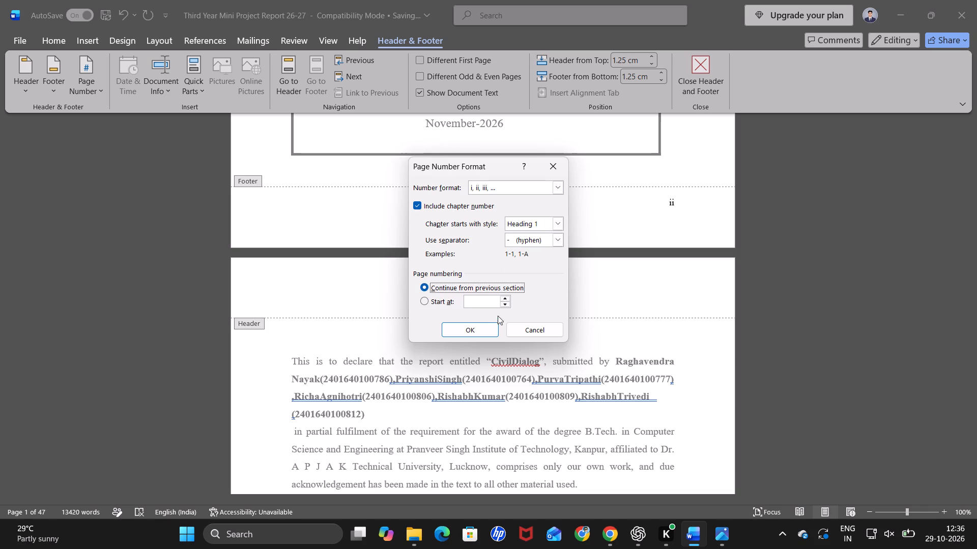
pyautogui.click(445, 311)
pyautogui.click(438, 303)
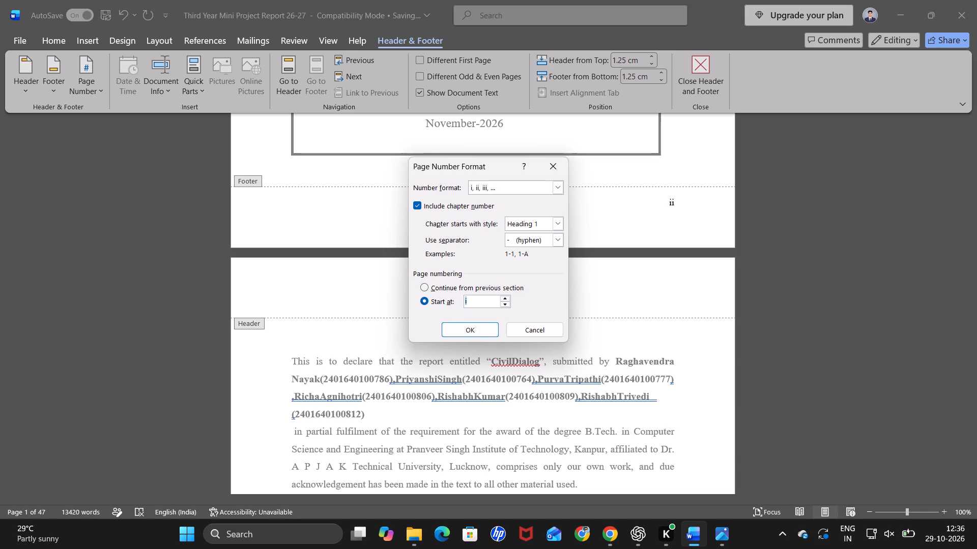
pyautogui.click(480, 302)
pyautogui.click(475, 329)
pyautogui.click(562, 307)
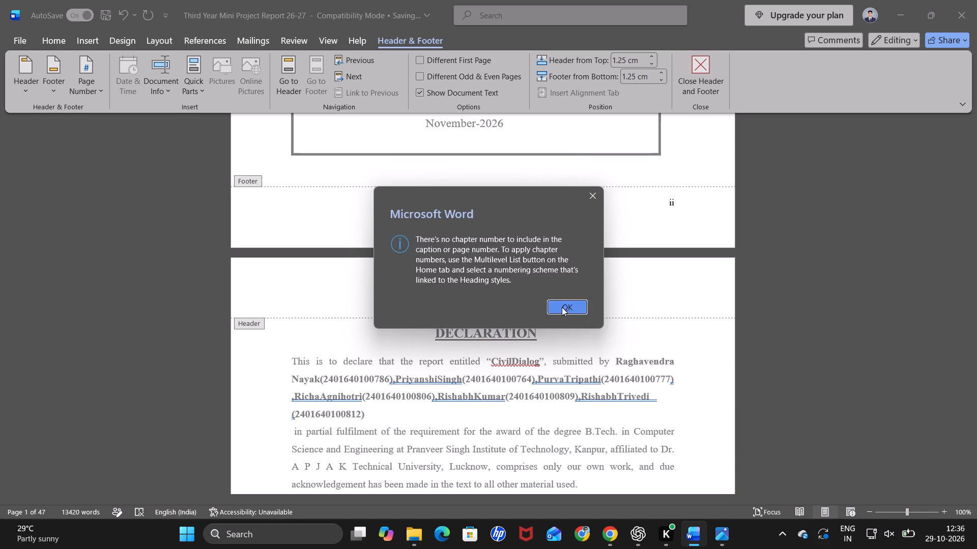
# Check the footer numbers on the cover and Declaration pages.
pyautogui.keyDown('ctrl'); pyautogui.scroll(-1, 643, 227); pyautogui.keyUp('ctrl')
pyautogui.rightClick(643, 227)
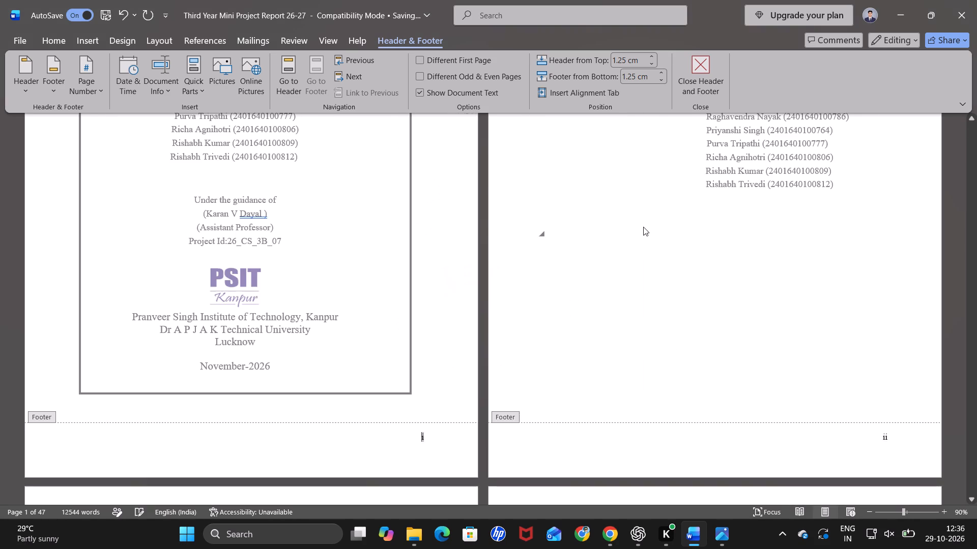
pyautogui.keyDown('ctrl'); pyautogui.scroll(1, 559, 338); pyautogui.keyUp('ctrl')
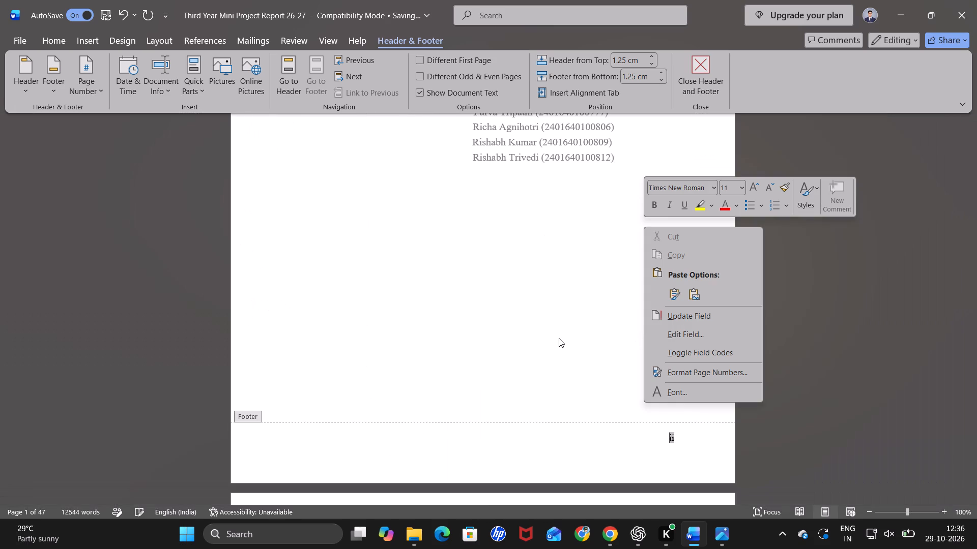
pyautogui.moveTo(559, 338); pyautogui.dragTo(662, 456)
pyautogui.scroll(4, 672, 421)
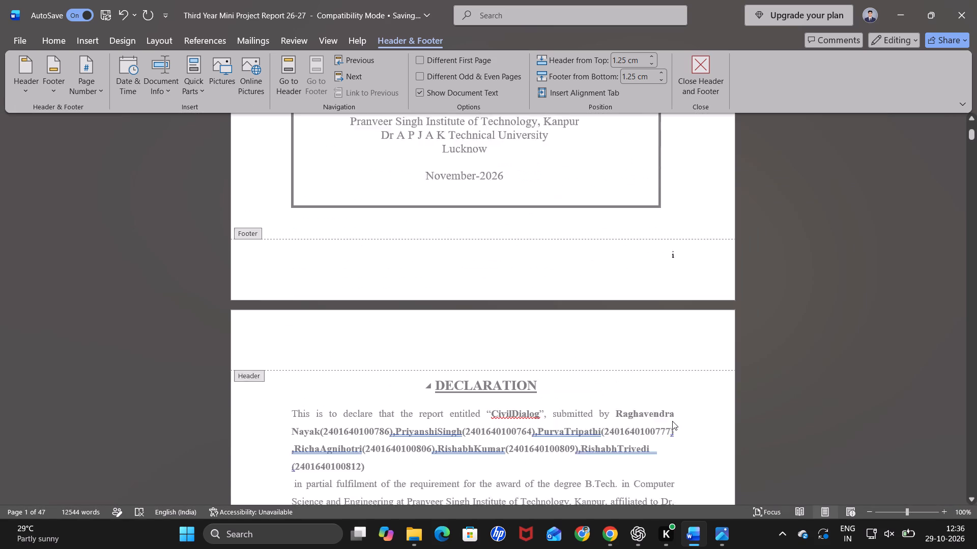
pyautogui.rightClick(672, 421)
pyautogui.click(639, 304)
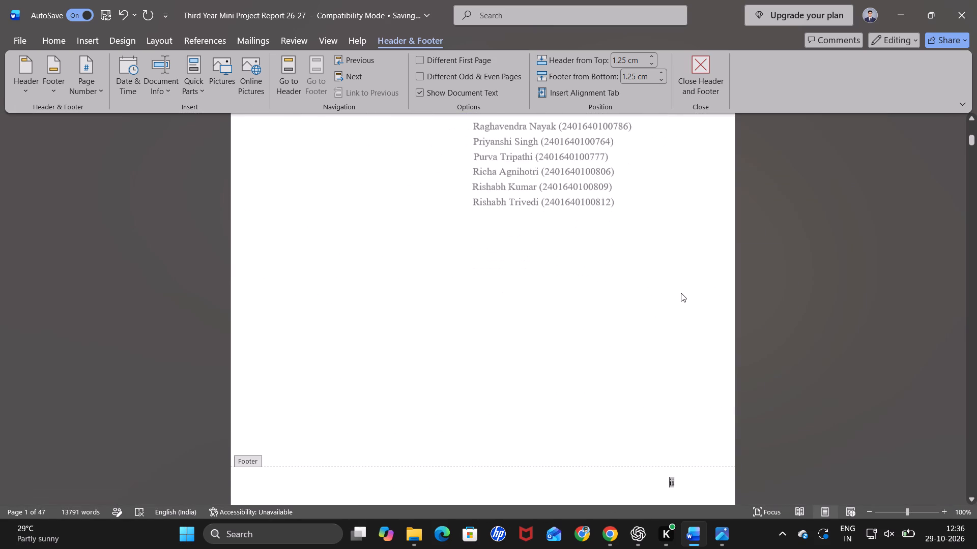
pyautogui.scroll(3, 681, 293)
pyautogui.scroll(1, 666, 225)
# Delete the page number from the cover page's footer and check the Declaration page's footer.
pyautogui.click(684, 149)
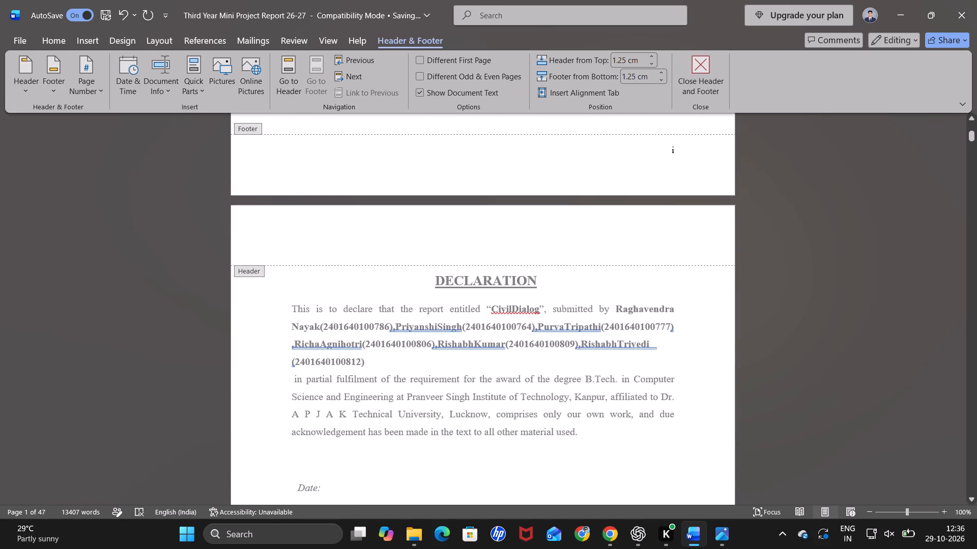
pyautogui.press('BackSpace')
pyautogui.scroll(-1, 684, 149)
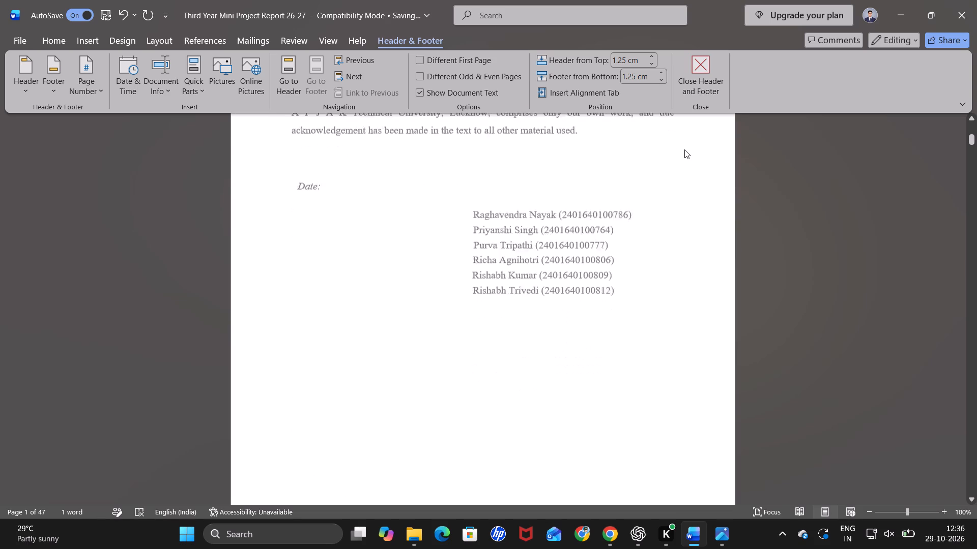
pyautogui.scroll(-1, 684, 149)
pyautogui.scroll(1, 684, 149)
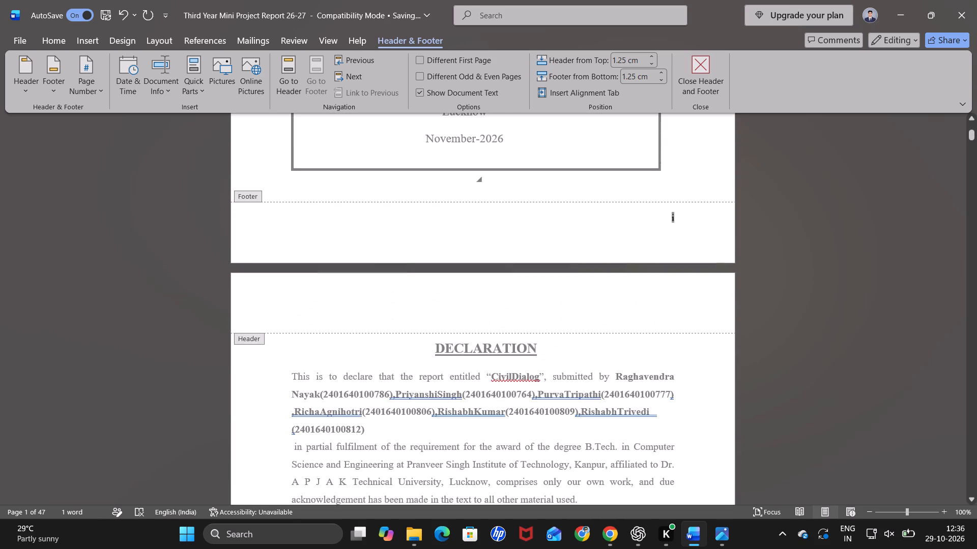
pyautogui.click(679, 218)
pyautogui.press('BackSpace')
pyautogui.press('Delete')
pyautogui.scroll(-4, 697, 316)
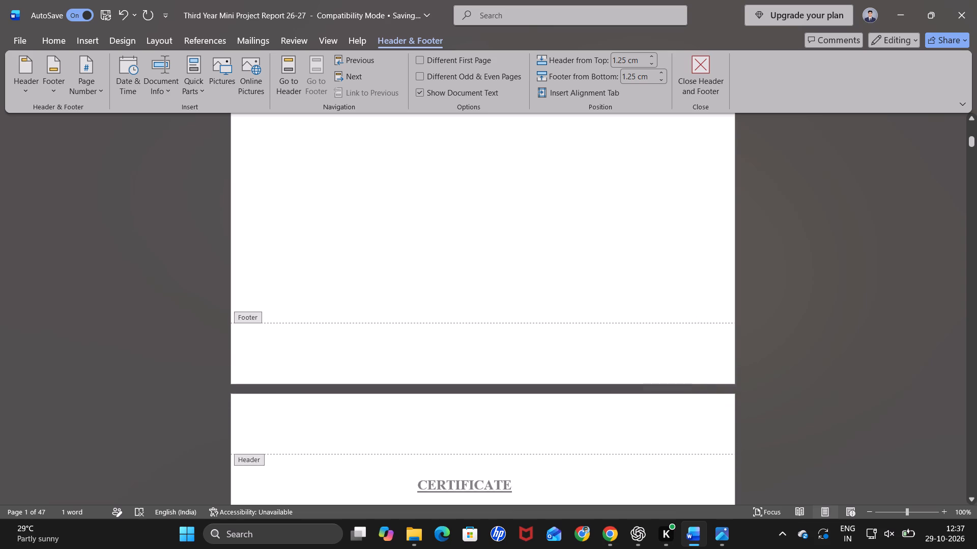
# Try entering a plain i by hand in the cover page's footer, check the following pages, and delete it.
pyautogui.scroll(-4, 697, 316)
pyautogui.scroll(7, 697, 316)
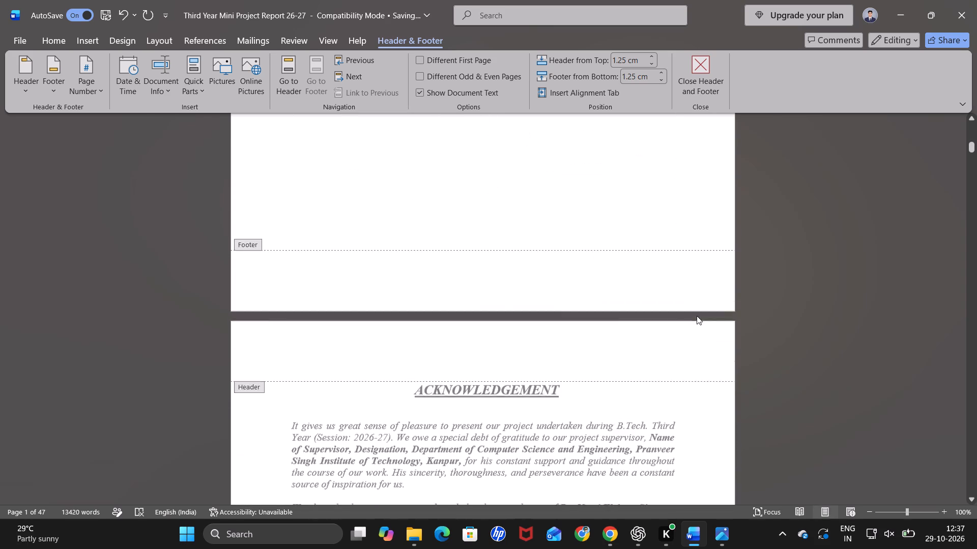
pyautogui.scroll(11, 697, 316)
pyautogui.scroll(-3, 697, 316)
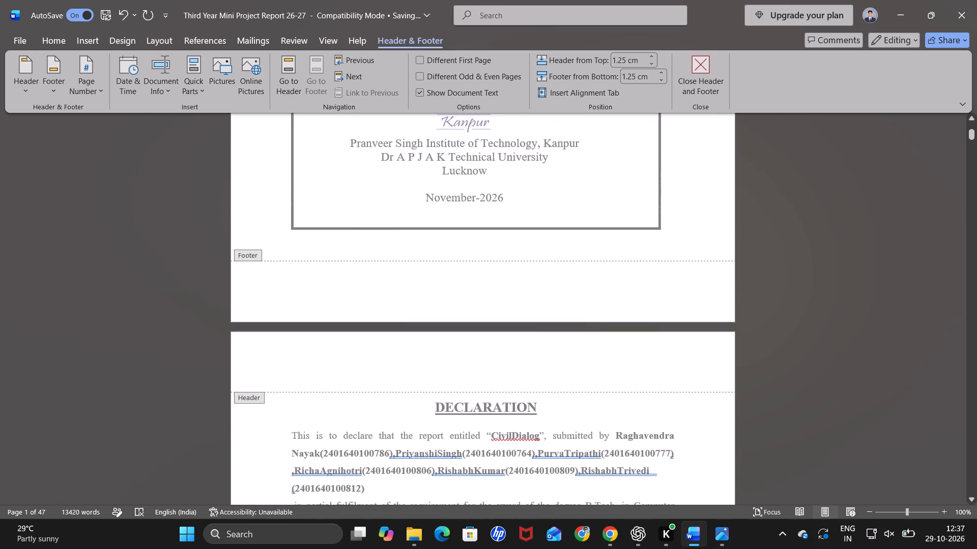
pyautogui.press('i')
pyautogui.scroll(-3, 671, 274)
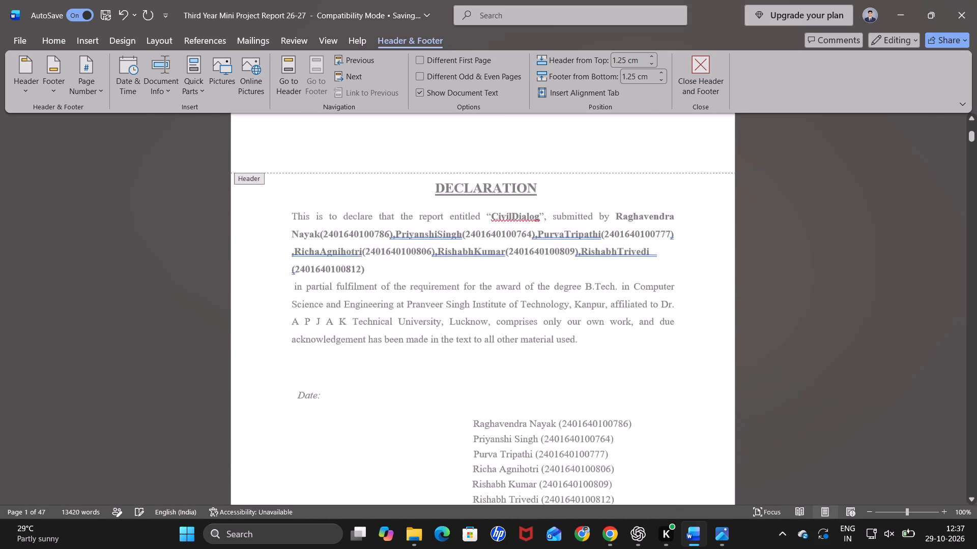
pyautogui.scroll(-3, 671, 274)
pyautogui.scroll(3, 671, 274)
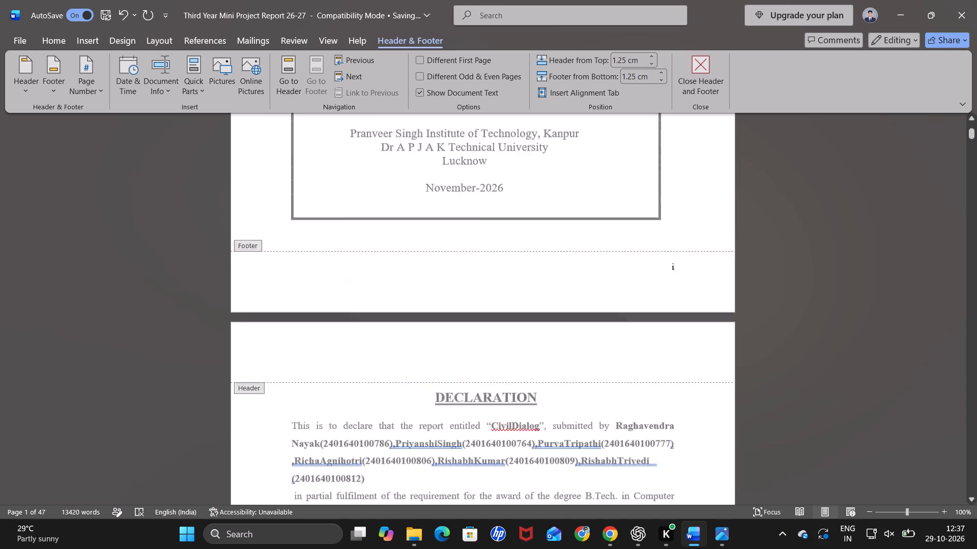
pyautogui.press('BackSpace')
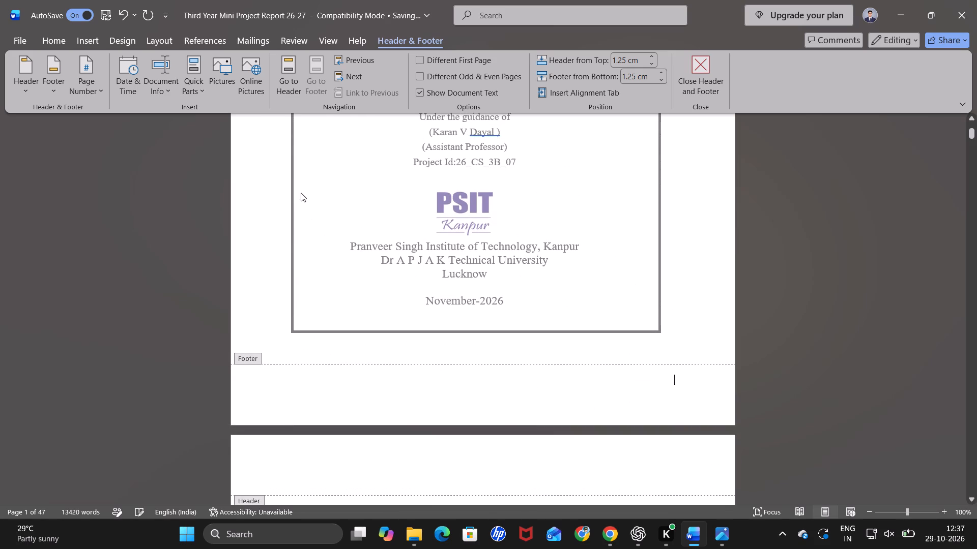
# Insert a bottom-of-page number in the Plain Number 3 style from the cover page's footer.
pyautogui.click(87, 81)
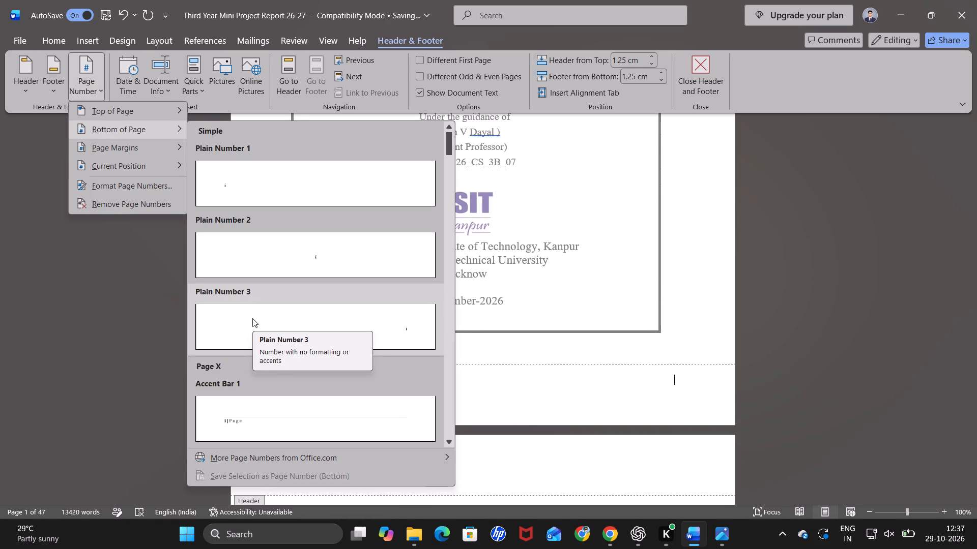
pyautogui.click(252, 318)
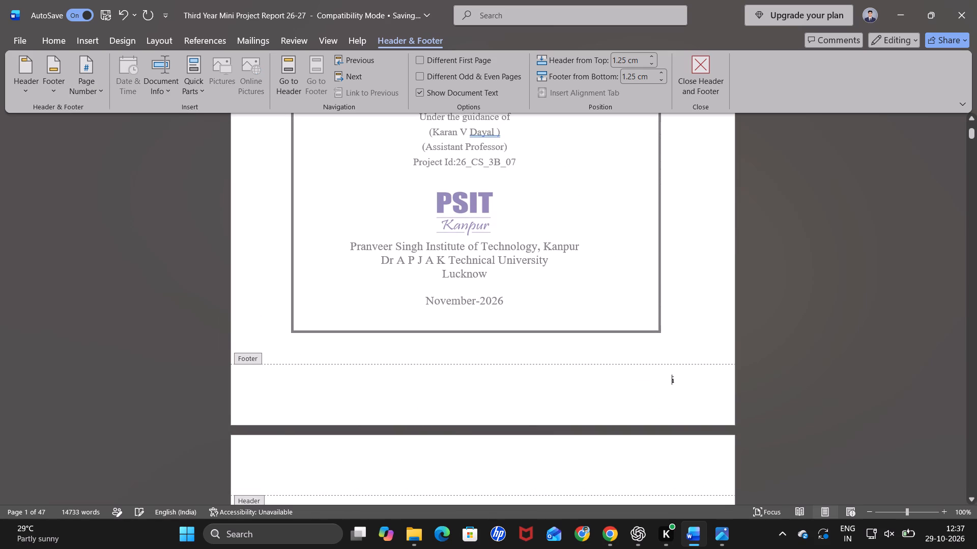
# Check the Roman page numbers in the footers from the cover page through the List of Tables.
pyautogui.scroll(-20, 599, 388)
pyautogui.scroll(-14, 599, 388)
pyautogui.scroll(7, 599, 388)
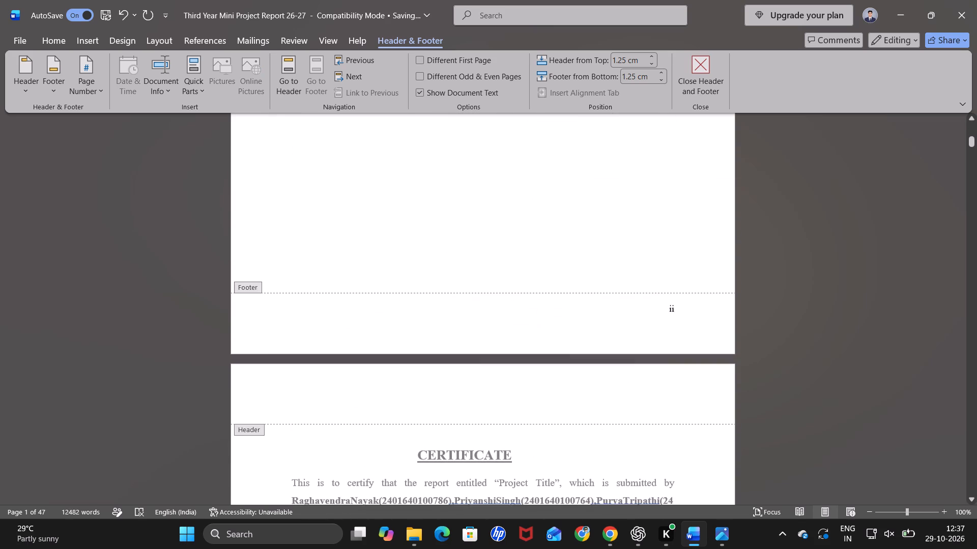
pyautogui.click(367, 254)
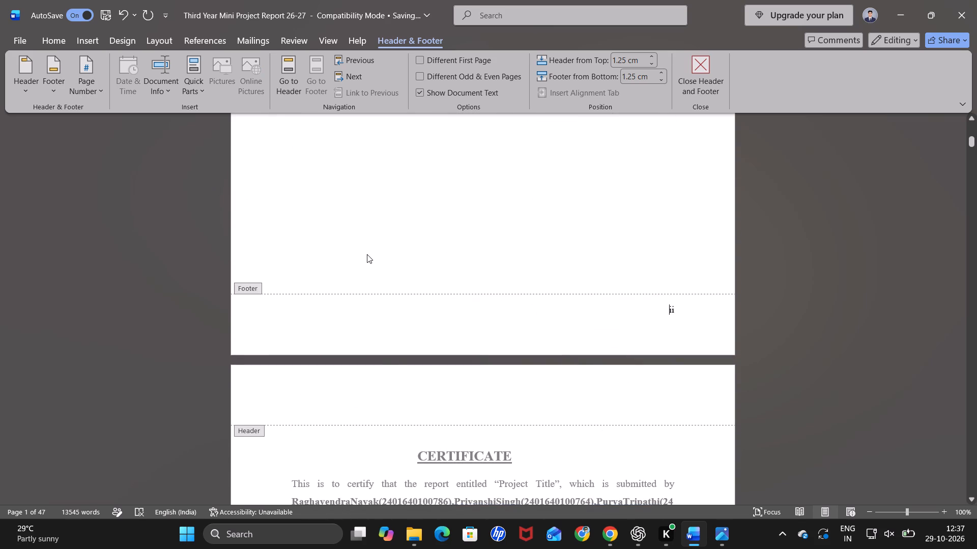
pyautogui.scroll(5, 367, 254)
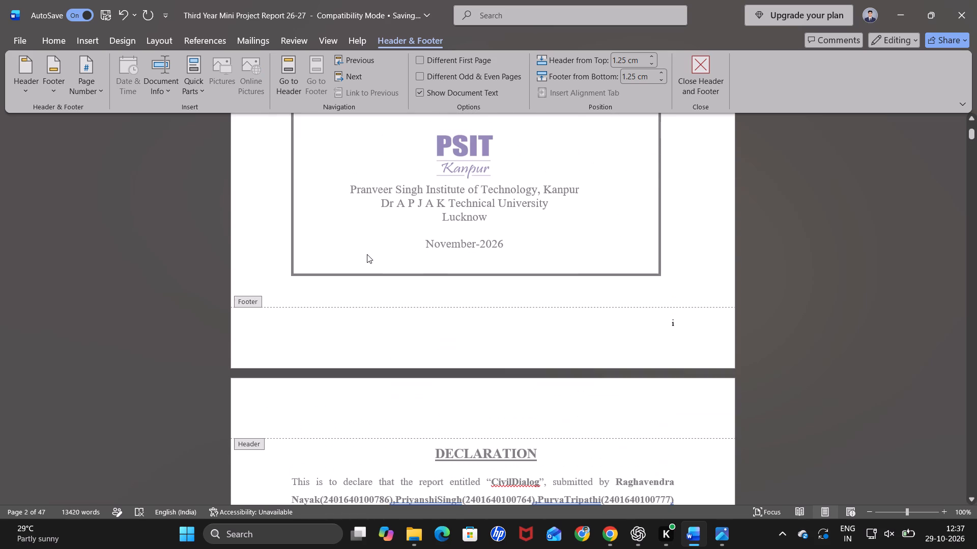
pyautogui.scroll(-20, 657, 324)
pyautogui.scroll(-20, 657, 324)
pyautogui.scroll(-14, 657, 324)
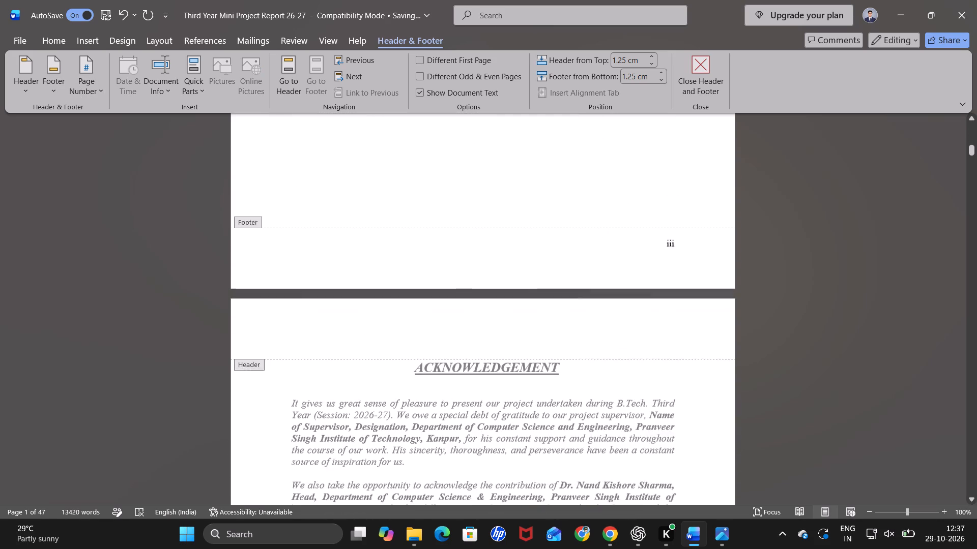
pyautogui.scroll(-20, 657, 324)
pyautogui.scroll(-20, 657, 324)
pyautogui.scroll(-20, 657, 324)
pyautogui.scroll(1, 657, 324)
pyautogui.scroll(-16, 657, 324)
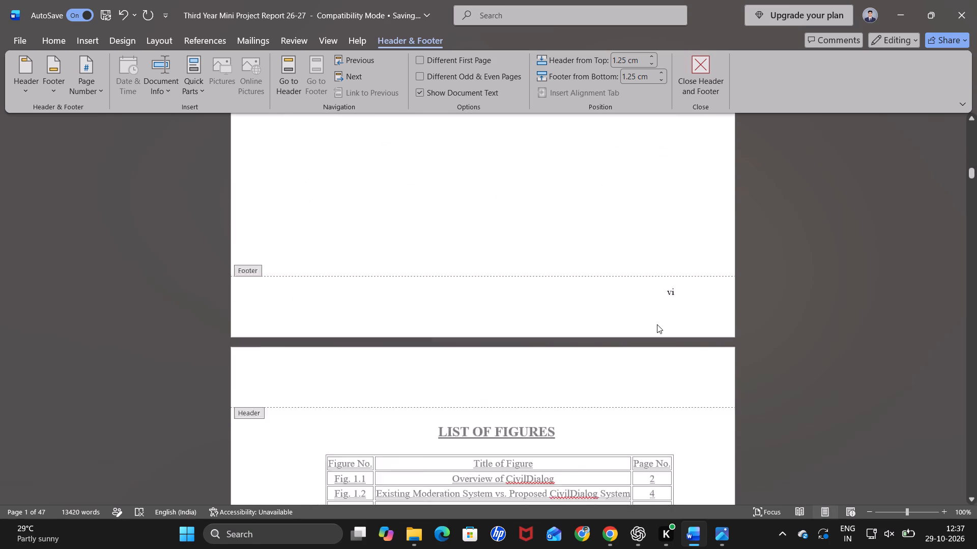
pyautogui.scroll(-17, 657, 324)
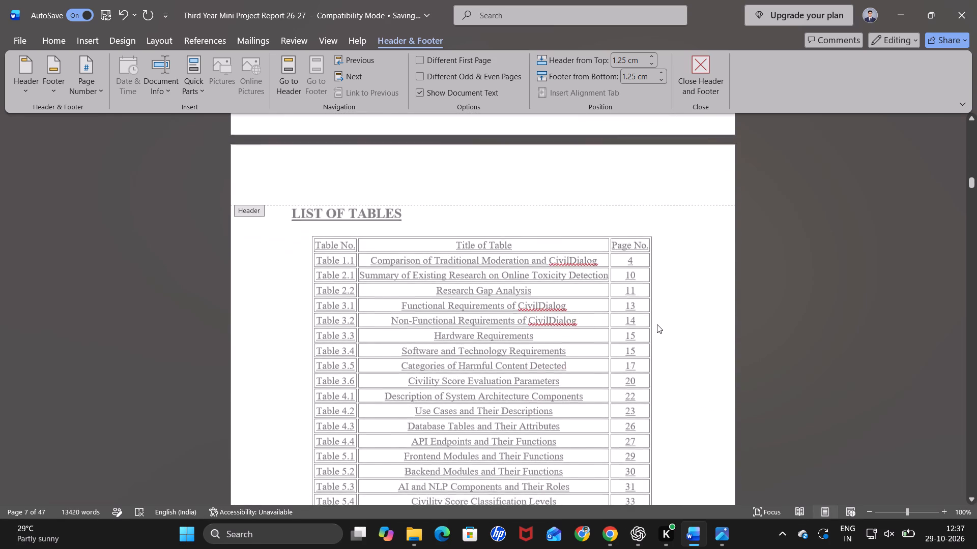
pyautogui.scroll(-13, 657, 324)
pyautogui.scroll(1, 657, 324)
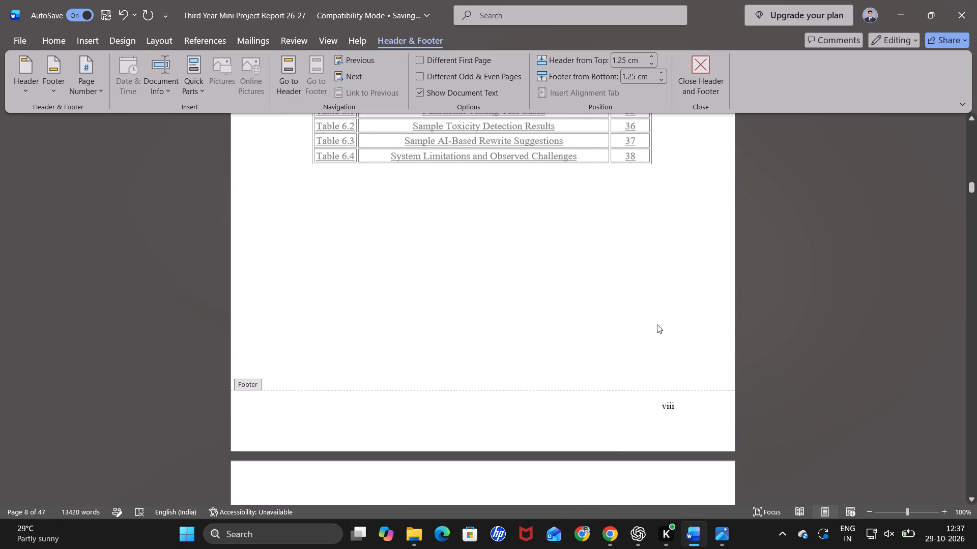
# Review the Content Guidelines and the page-numbering note on the report's last page.
pyautogui.hscroll(1, 970, 178)
pyautogui.moveTo(970, 186); pyautogui.dragTo(973, 231)
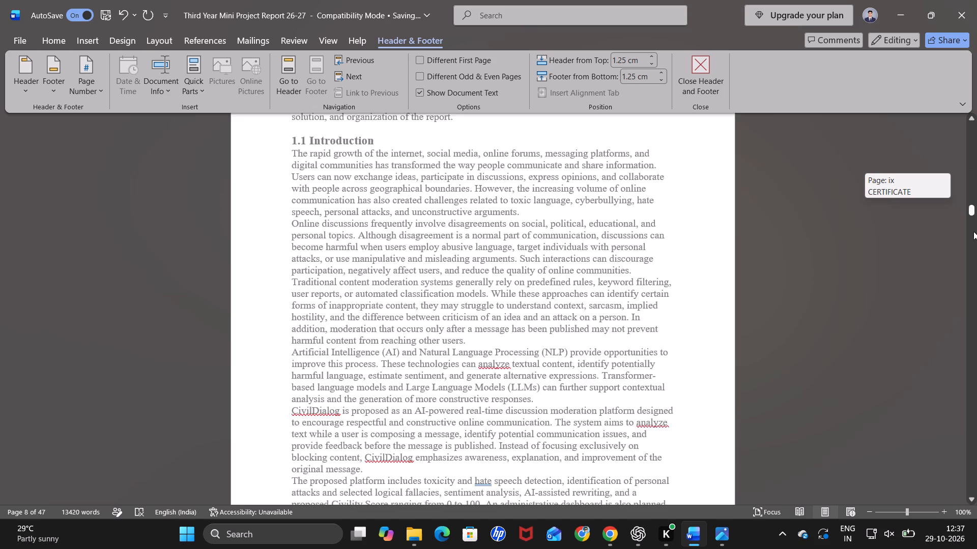
pyautogui.moveTo(973, 231); pyautogui.dragTo(976, 493)
pyautogui.scroll(3, 525, 281)
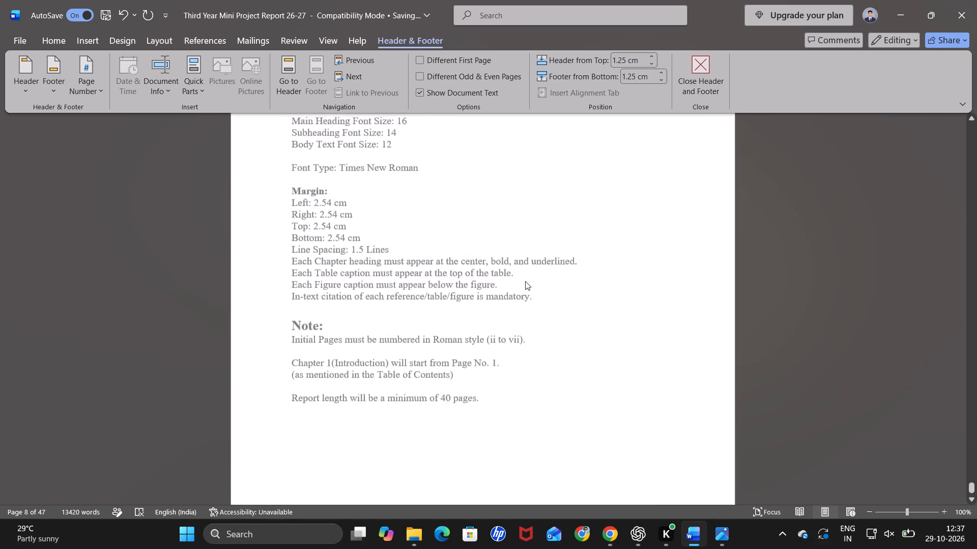
pyautogui.scroll(3, 525, 281)
pyautogui.scroll(-4, 525, 281)
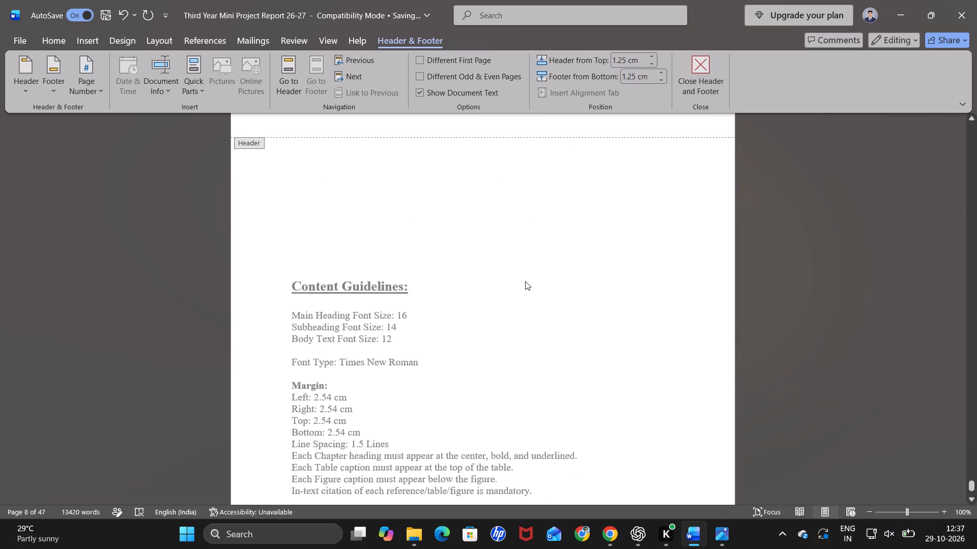
pyautogui.scroll(-2, 525, 281)
pyautogui.rightClick(525, 281)
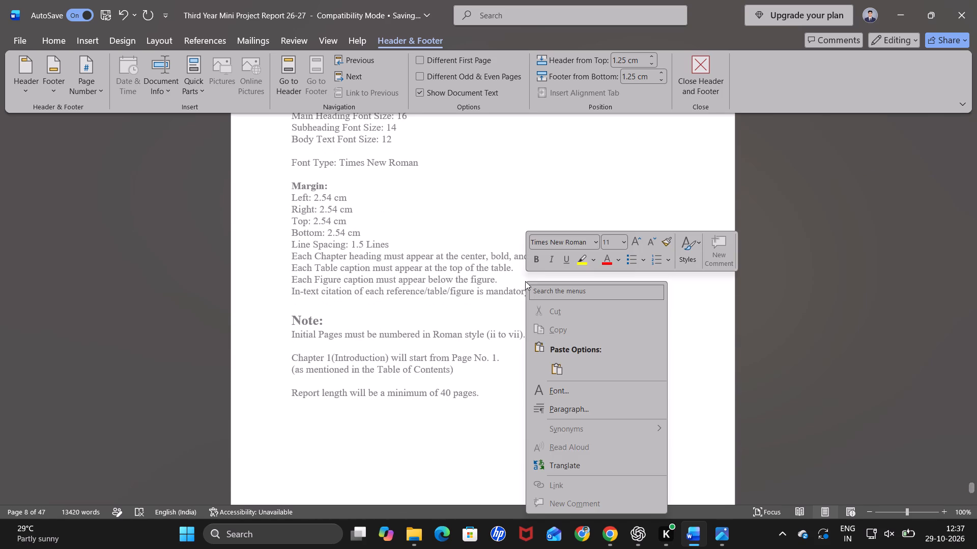
pyautogui.click(432, 321)
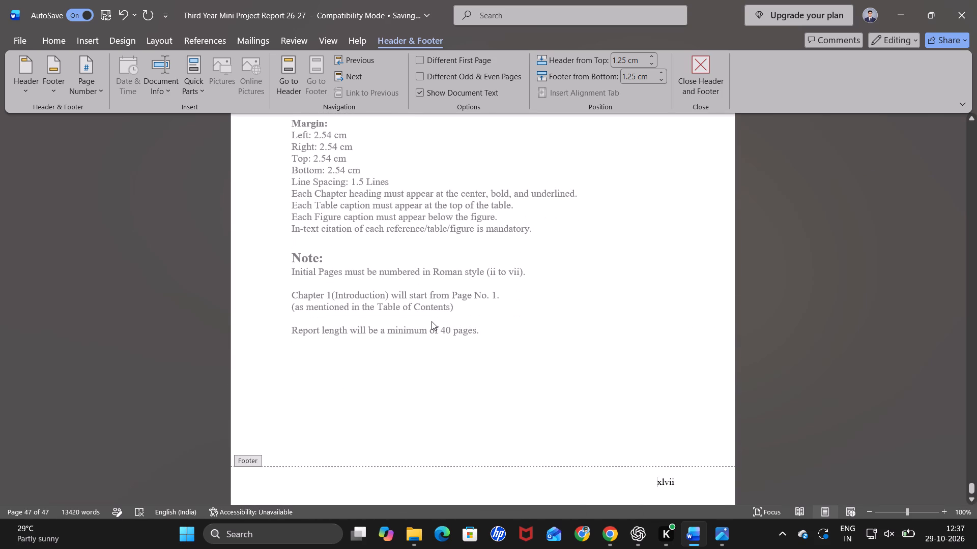
# Go back through the chapters to the Table of Contents and examine its listed page numbers.
pyautogui.scroll(16, 432, 321)
pyautogui.scroll(11, 432, 321)
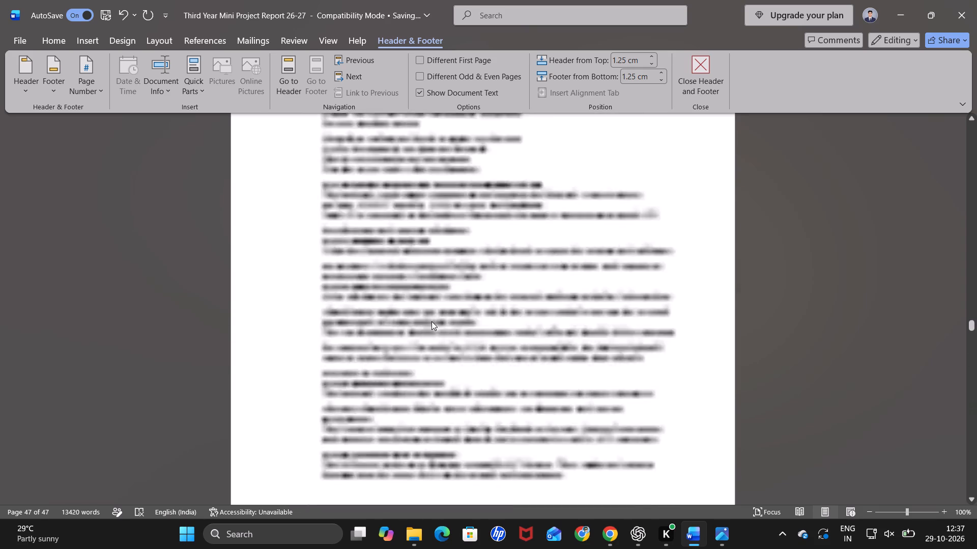
pyautogui.scroll(5, 432, 321)
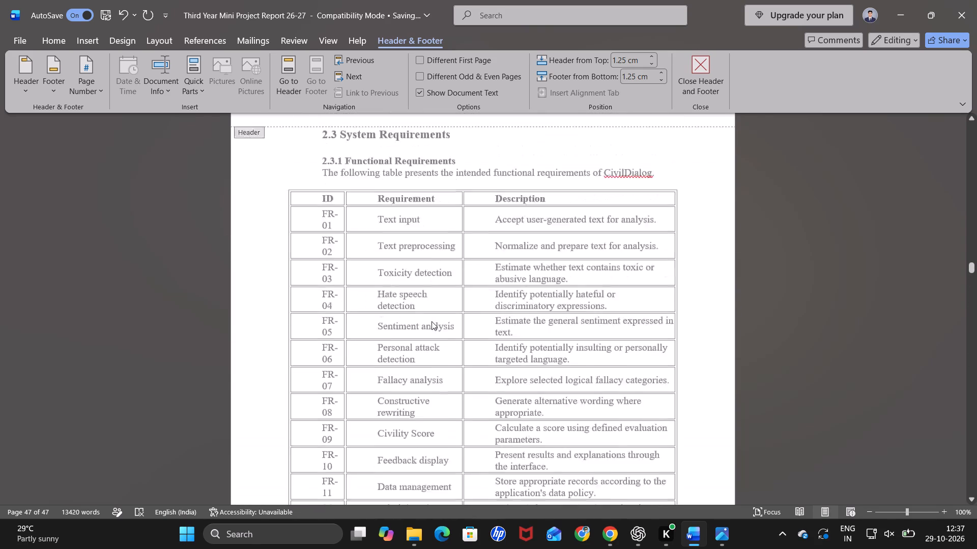
pyautogui.scroll(7, 432, 321)
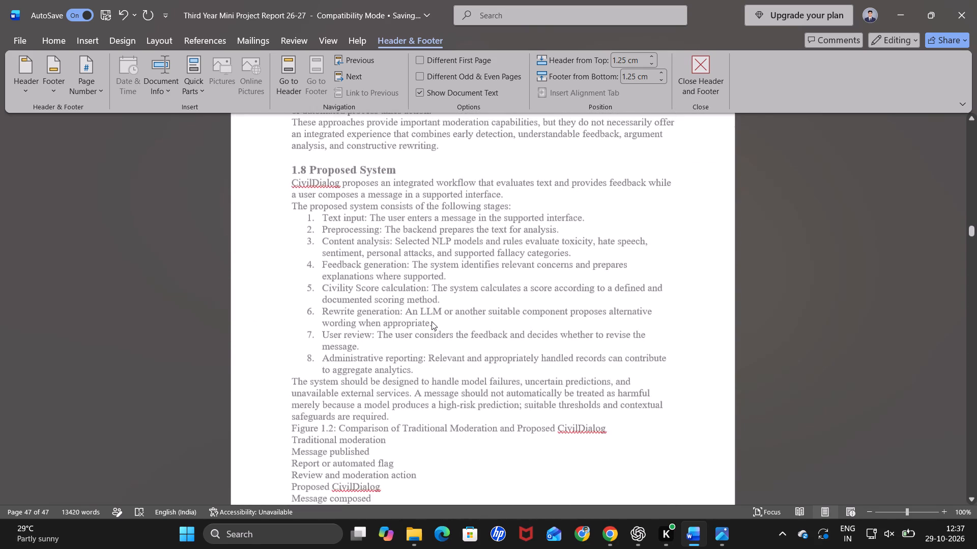
pyautogui.scroll(7, 432, 321)
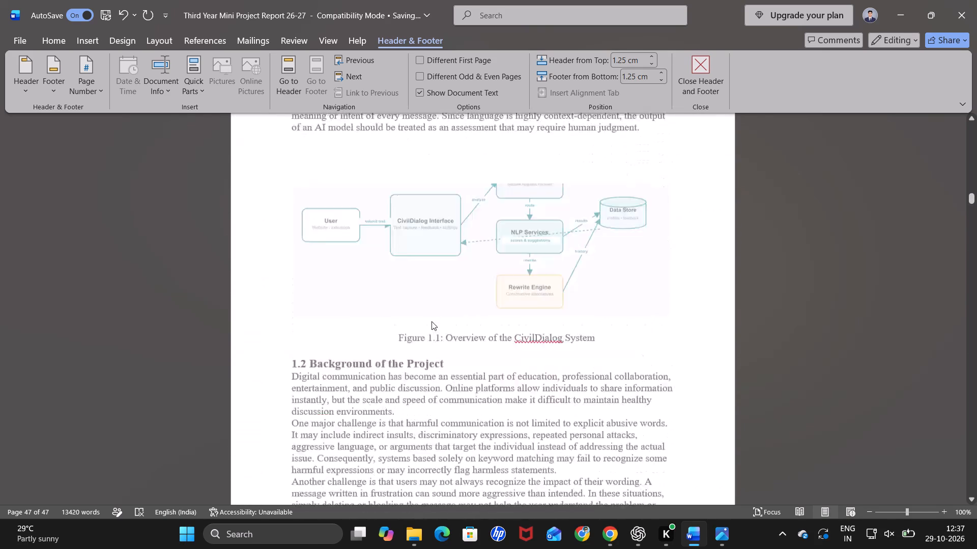
pyautogui.scroll(4, 432, 321)
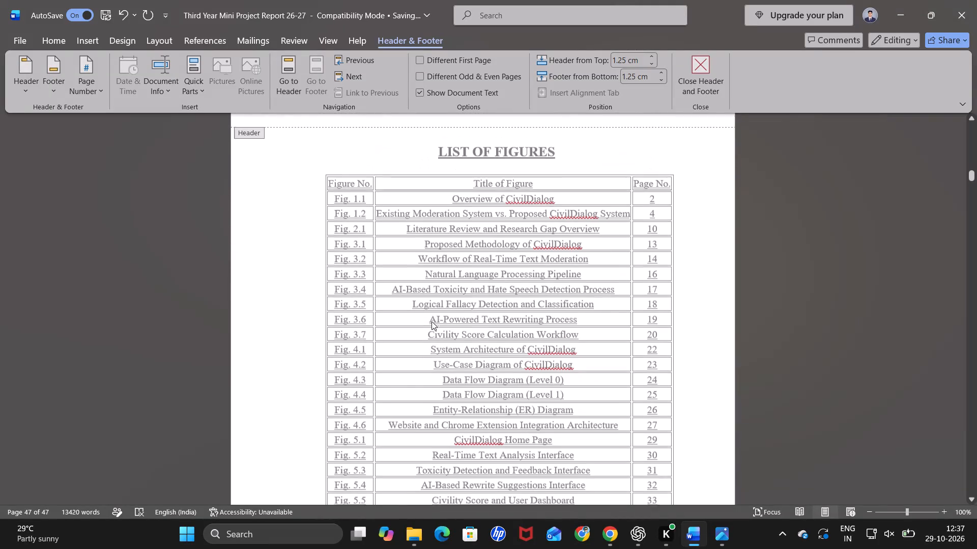
pyautogui.scroll(2, 432, 321)
pyautogui.scroll(-2, 432, 321)
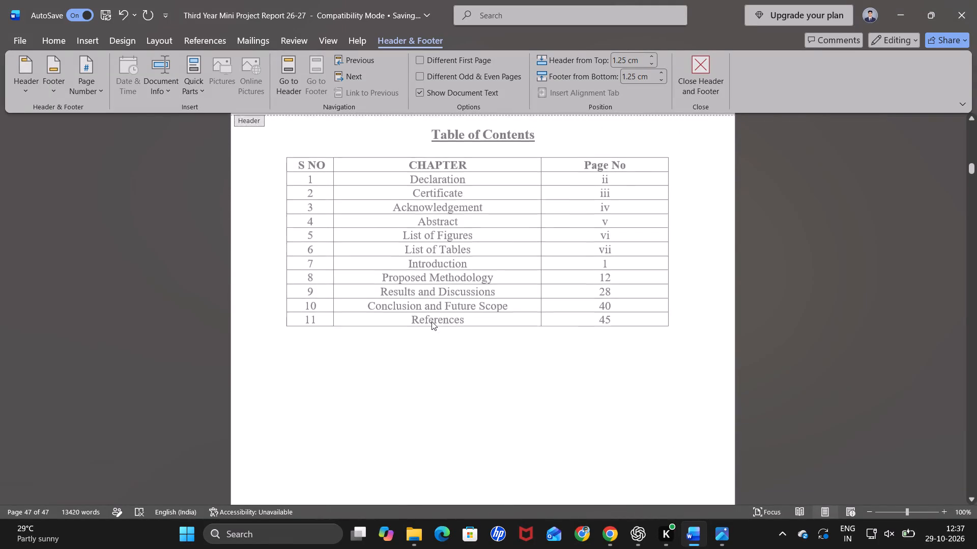
# From the first Introduction page's footer, set the page number format to 1, 2, 3 and start numbering at 1.
pyautogui.scroll(-3, 432, 321)
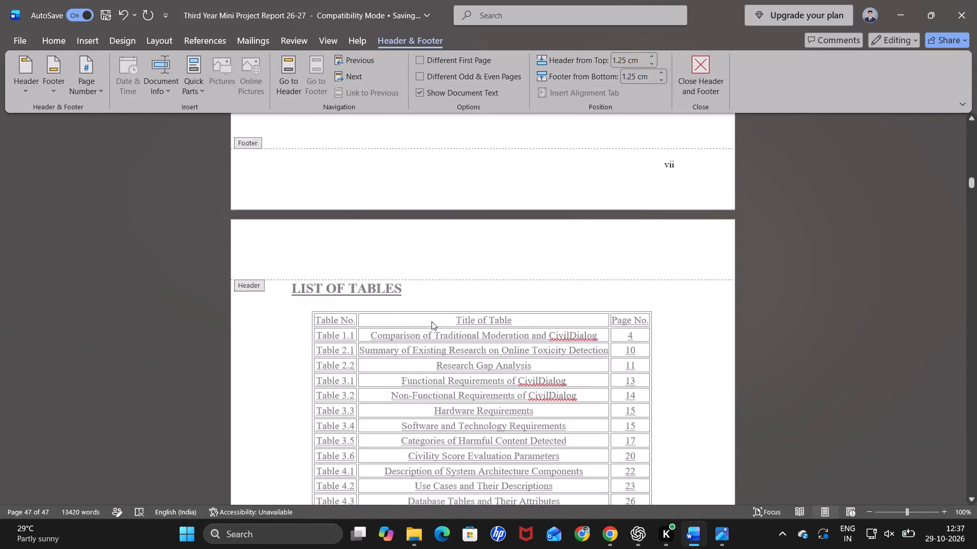
pyautogui.scroll(-2, 432, 321)
pyautogui.scroll(-2, 480, 274)
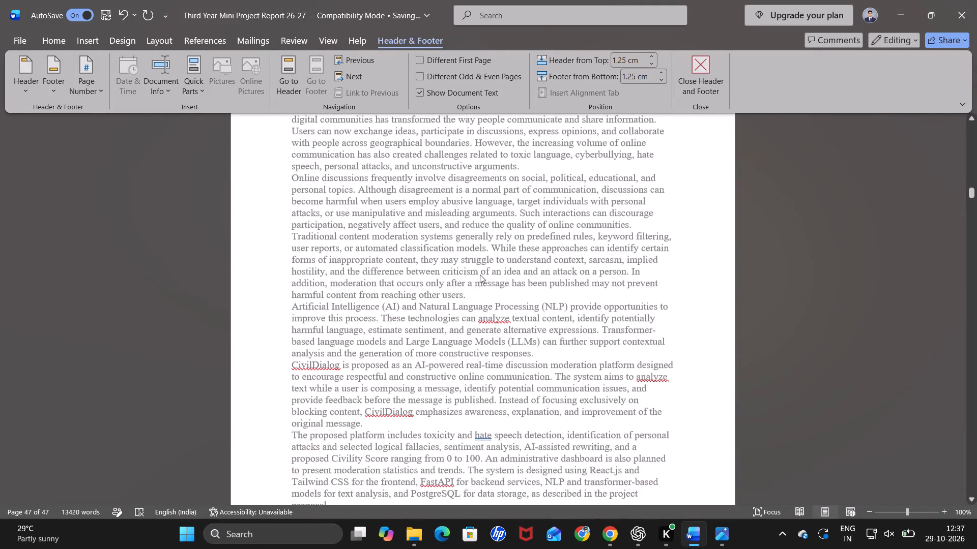
pyautogui.scroll(-1, 480, 274)
pyautogui.rightClick(480, 274)
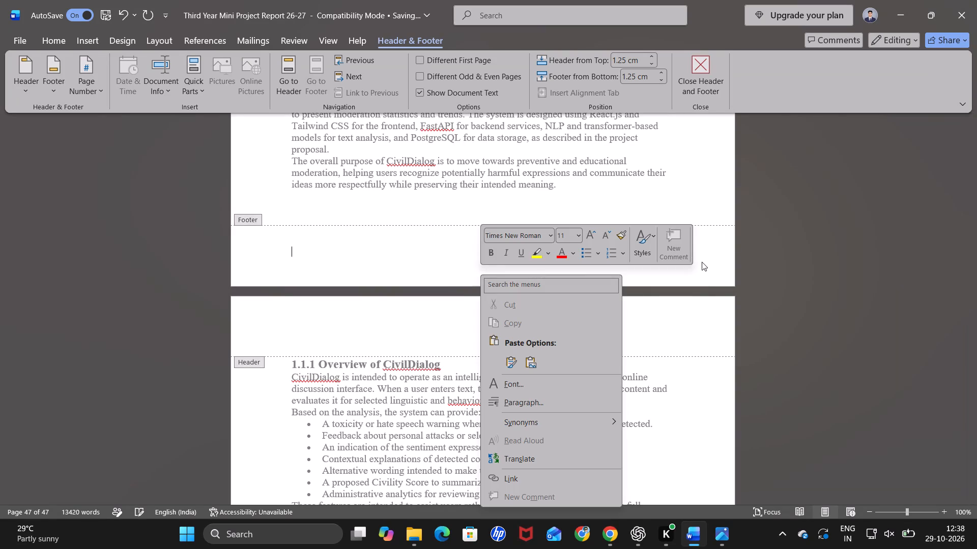
pyautogui.click(704, 268)
pyautogui.click(680, 236)
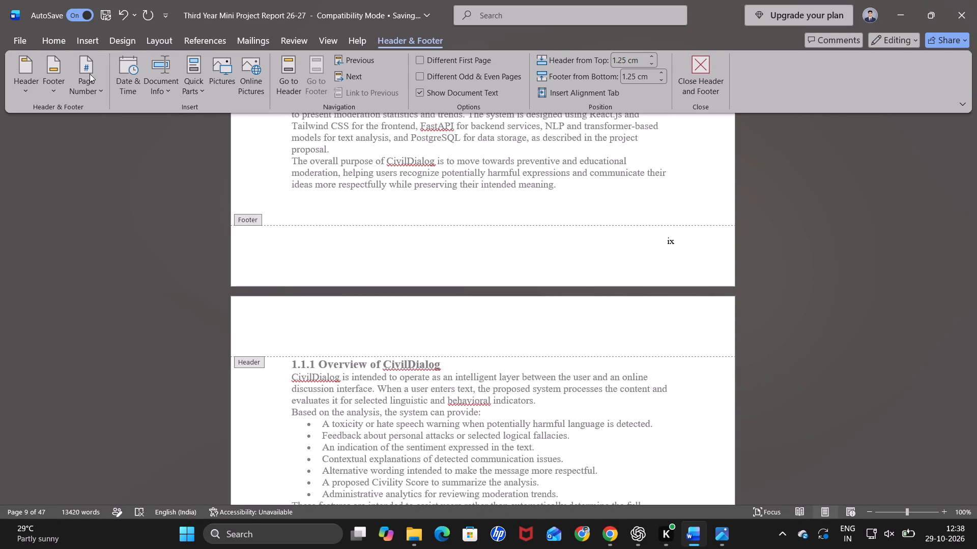
pyautogui.click(96, 90)
pyautogui.click(133, 180)
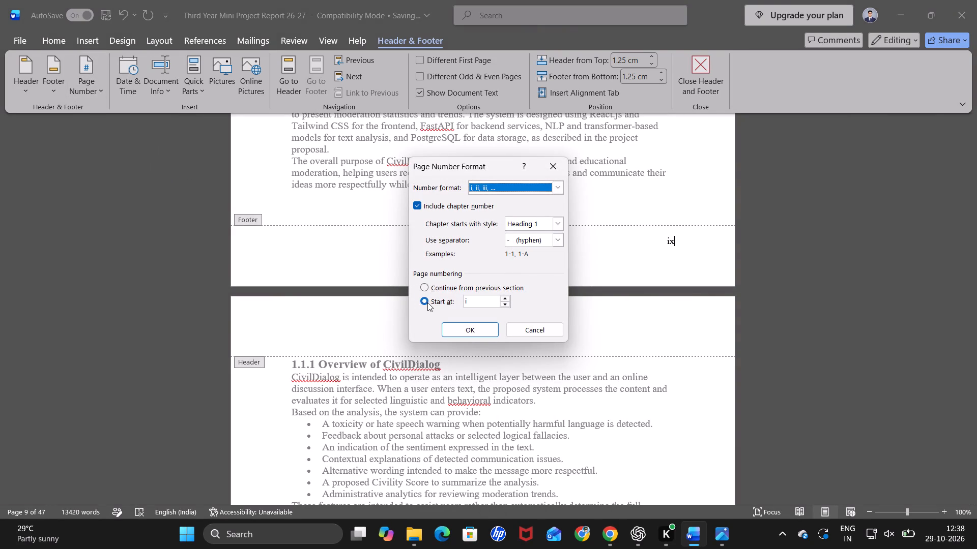
pyautogui.click(427, 302)
pyautogui.click(473, 299)
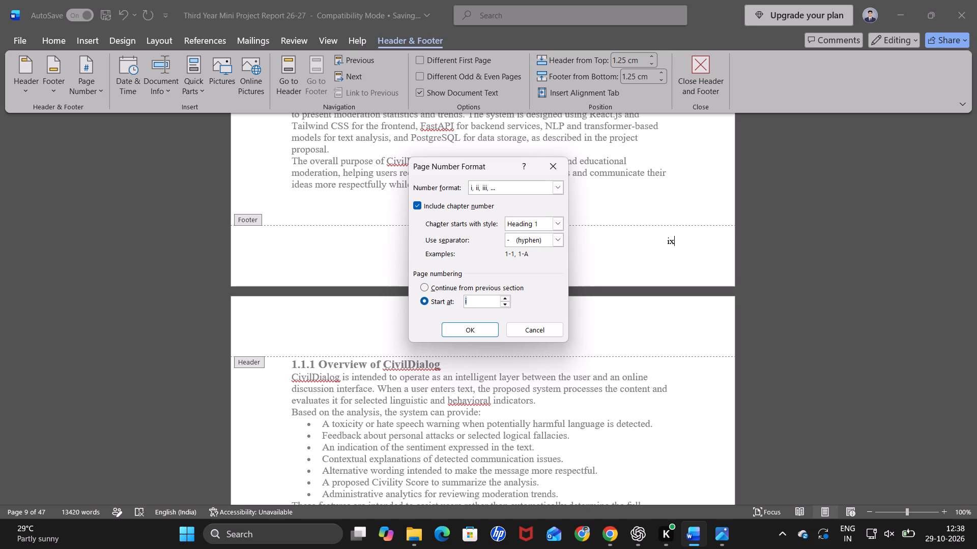
pyautogui.press('BackSpace')
pyautogui.press('1')
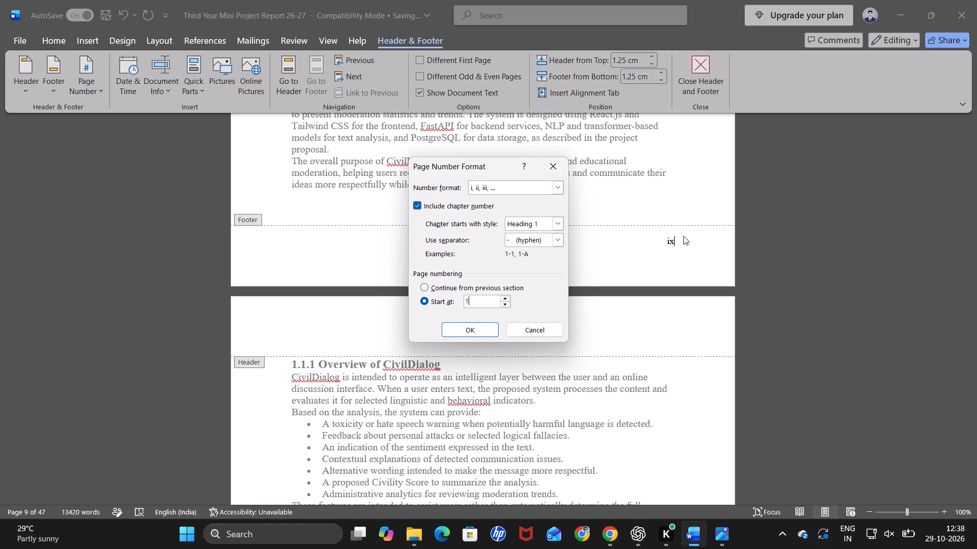
pyautogui.click(683, 236)
pyautogui.click(559, 191)
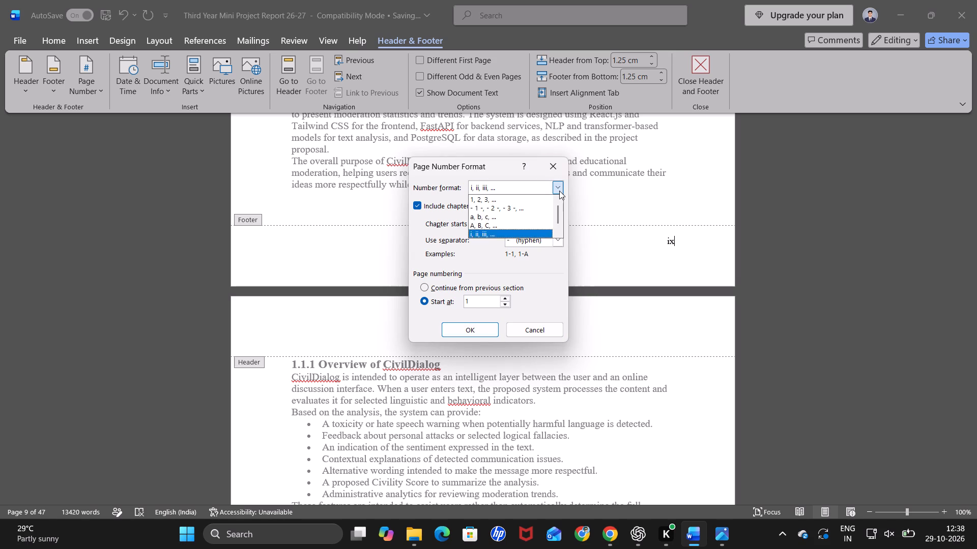
pyautogui.click(485, 202)
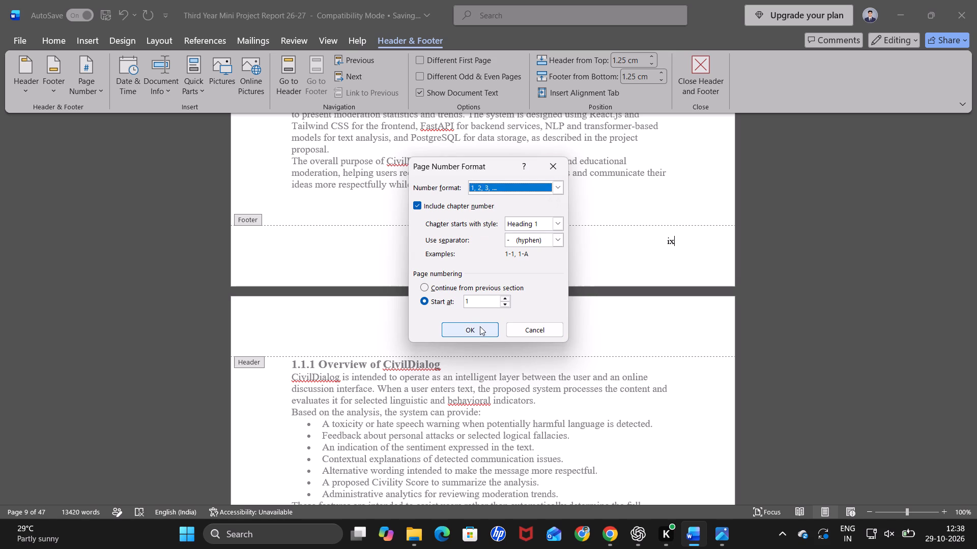
pyautogui.click(480, 326)
pyautogui.click(564, 310)
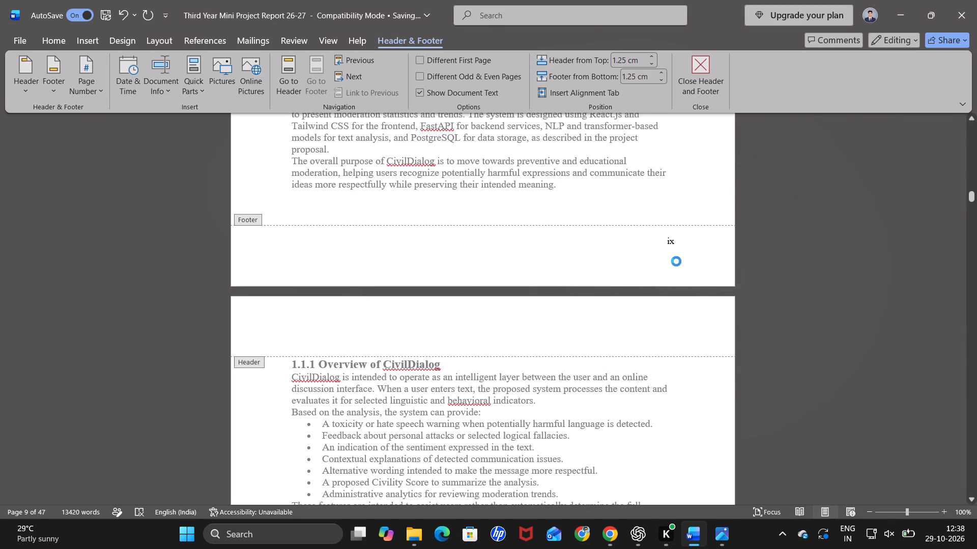
# Check the footer page numbers on the front pages, from the cover page to the Certificate.
pyautogui.scroll(-20, 681, 243)
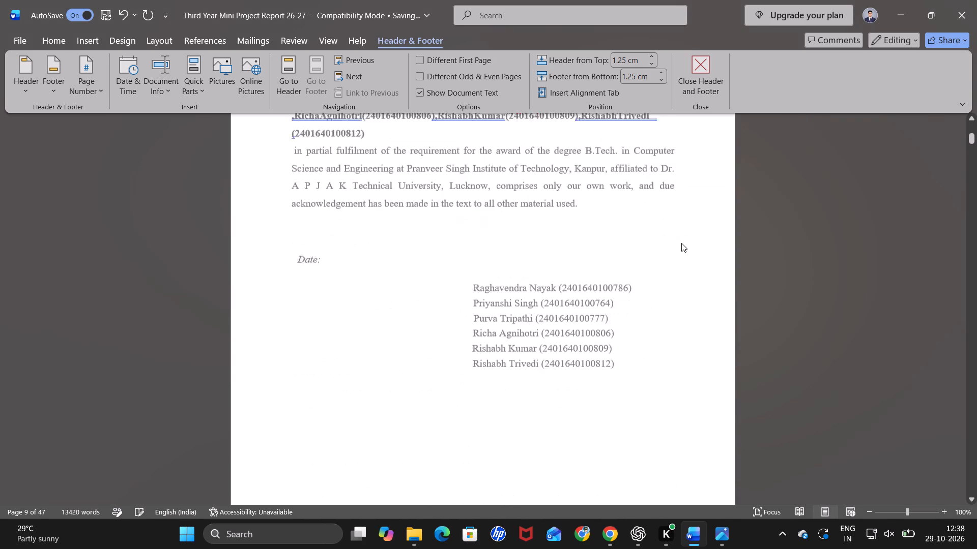
pyautogui.scroll(-20, 681, 243)
pyautogui.scroll(-3, 681, 243)
pyautogui.scroll(14, 681, 243)
pyautogui.scroll(-20, 681, 243)
pyautogui.scroll(-2, 681, 243)
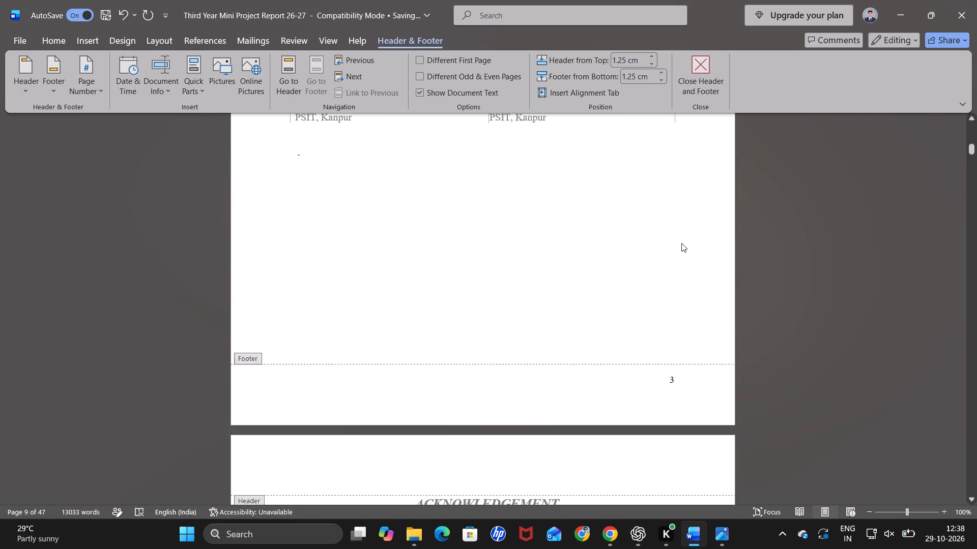
pyautogui.scroll(20, 681, 243)
pyautogui.scroll(20, 681, 243)
pyautogui.scroll(20, 681, 243)
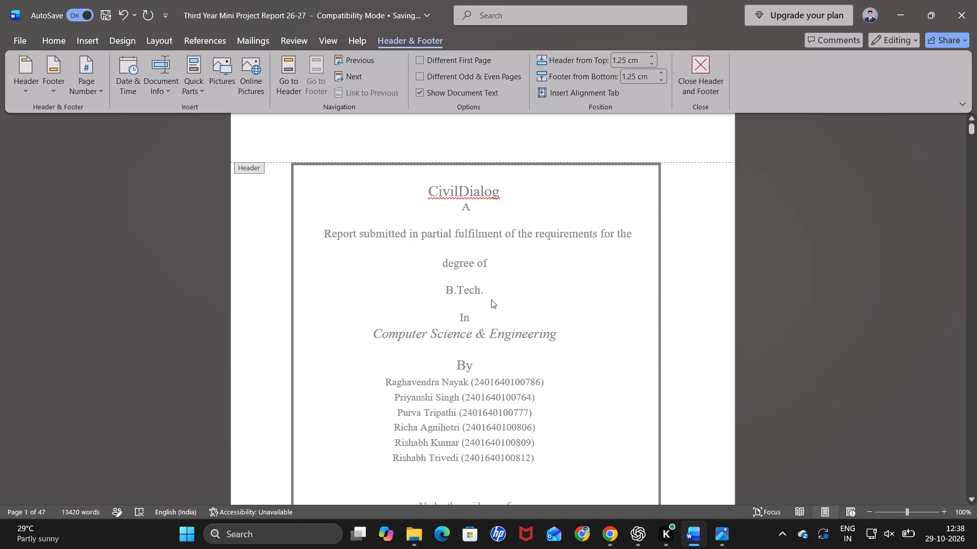
pyautogui.scroll(-2, 491, 299)
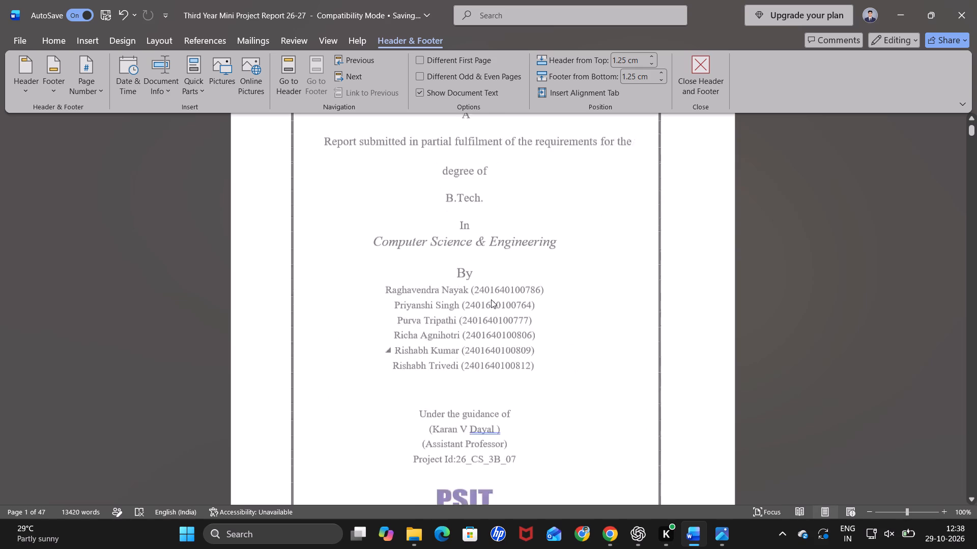
pyautogui.scroll(-3, 491, 299)
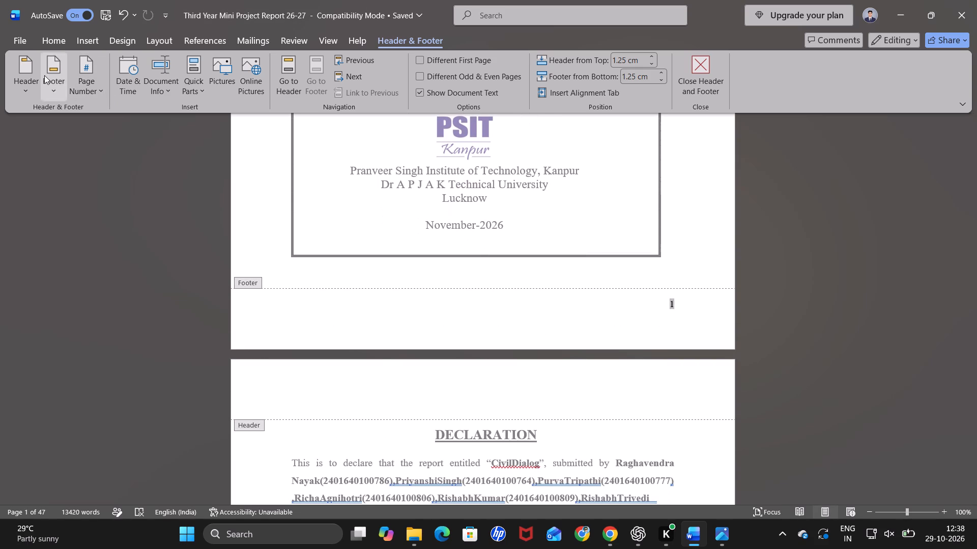
# From the cover page's section, set the page number format to i, ii, iii, starting at i.
pyautogui.click(44, 75)
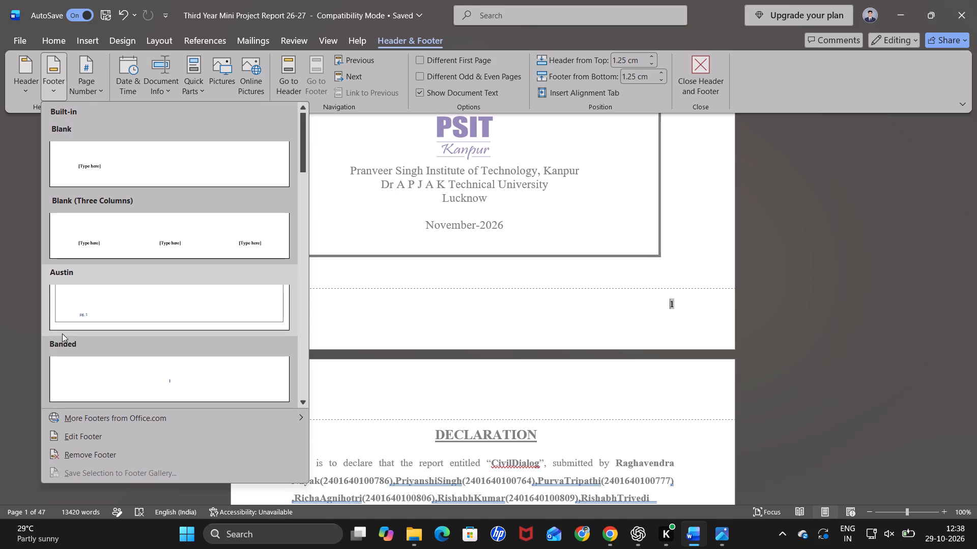
pyautogui.click(69, 438)
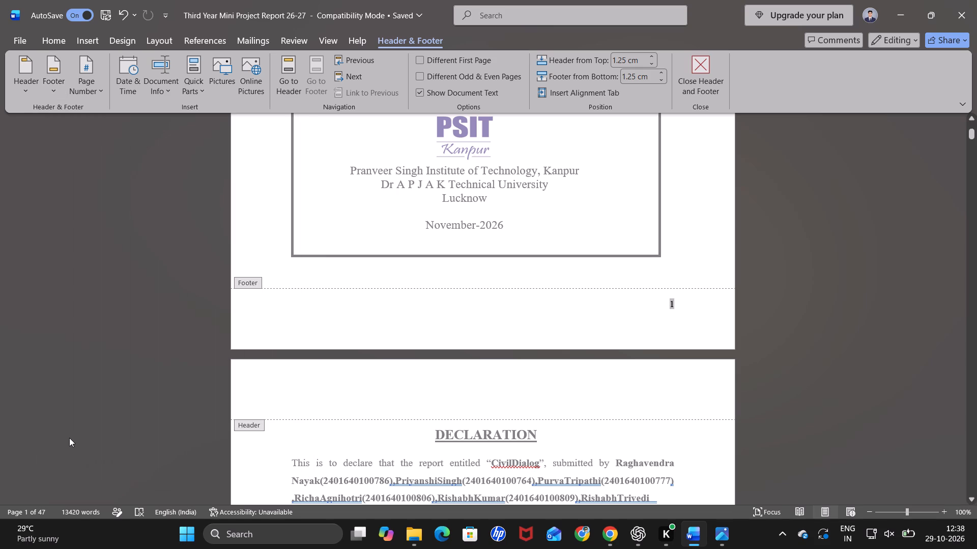
pyautogui.scroll(-1, 69, 438)
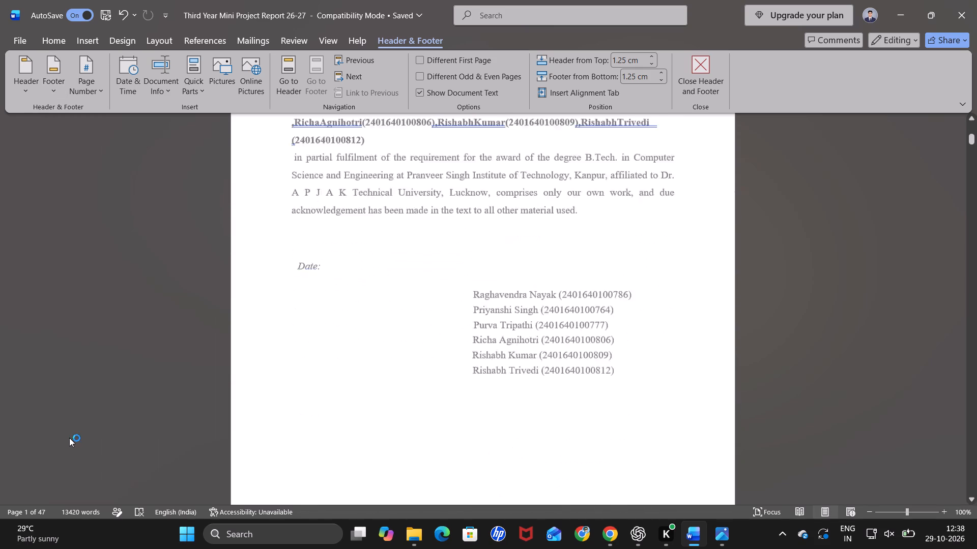
pyautogui.scroll(-3, 69, 438)
pyautogui.scroll(10, 69, 438)
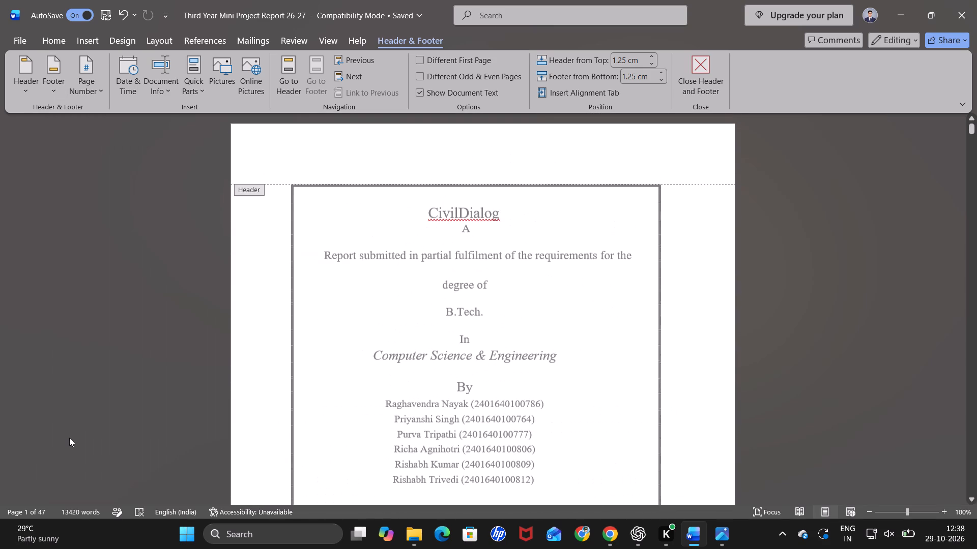
pyautogui.click(101, 94)
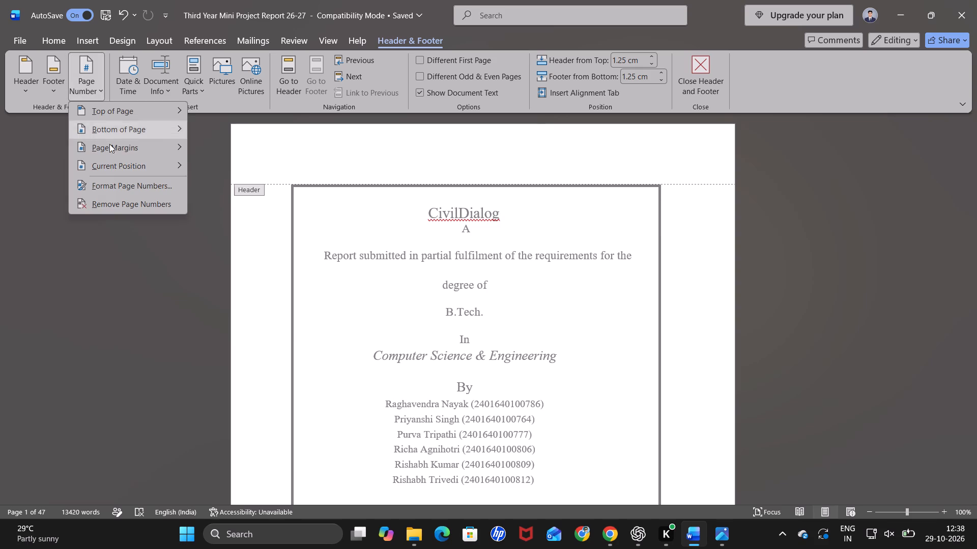
pyautogui.click(114, 186)
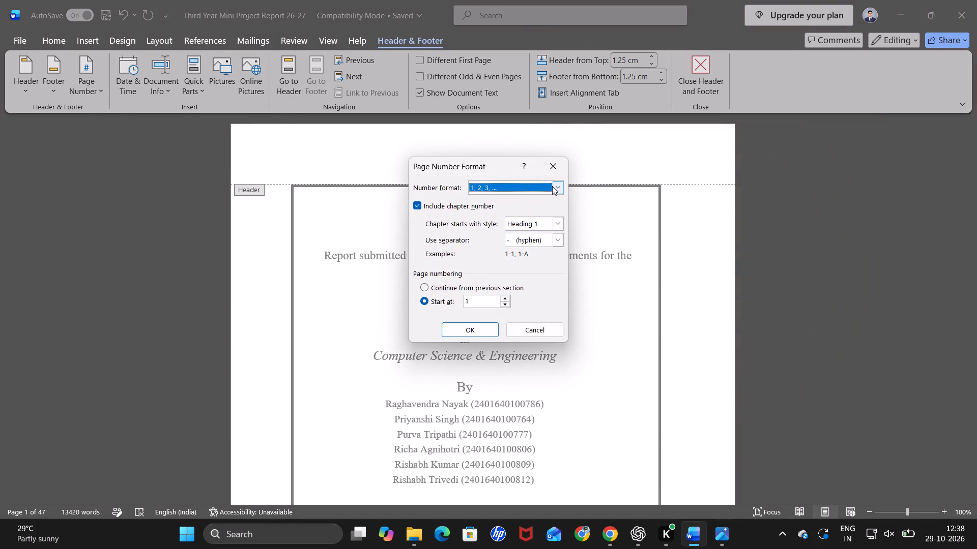
pyautogui.click(562, 187)
pyautogui.click(485, 236)
pyautogui.click(475, 332)
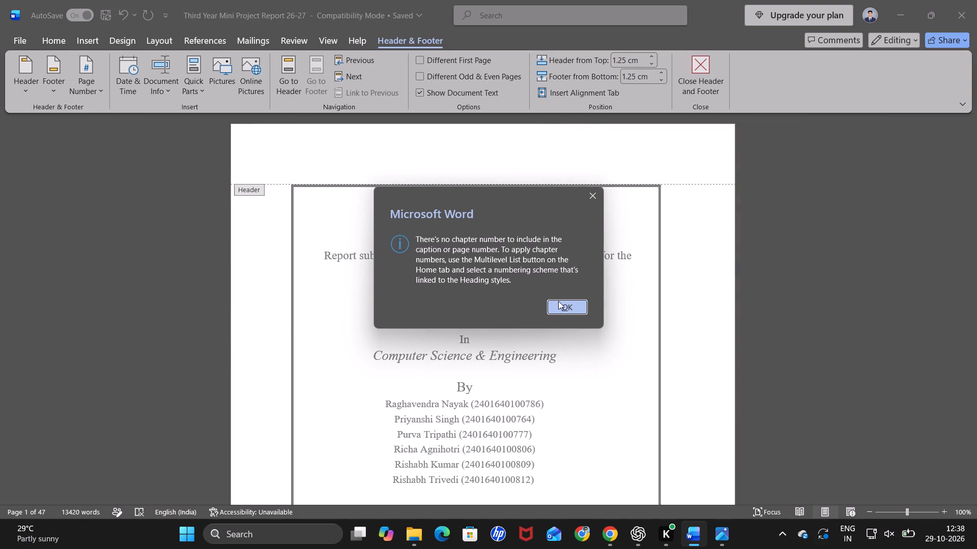
# Check the footer page numbers through the Chapter 1 pages and back to the first Introduction page.
pyautogui.click(559, 301)
pyautogui.scroll(-8, 559, 301)
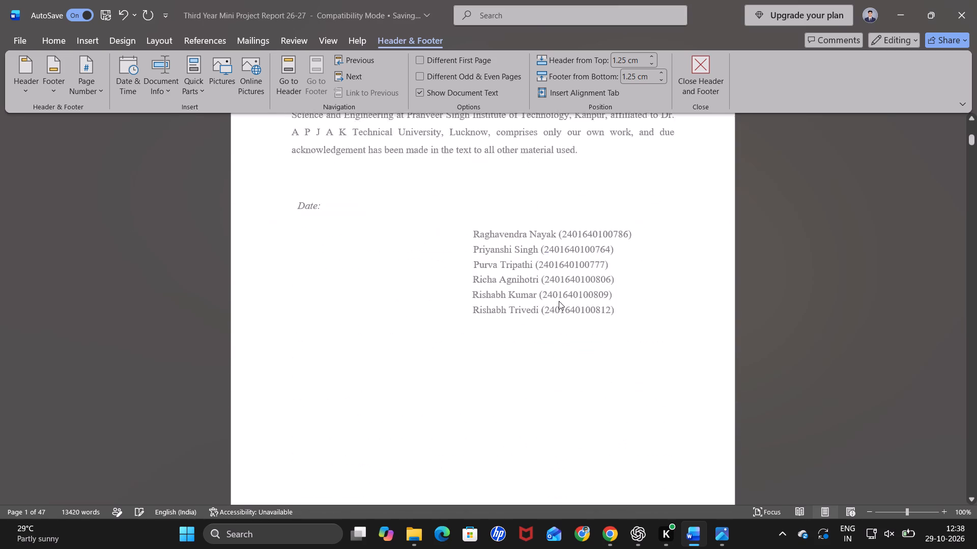
pyautogui.scroll(-14, 559, 301)
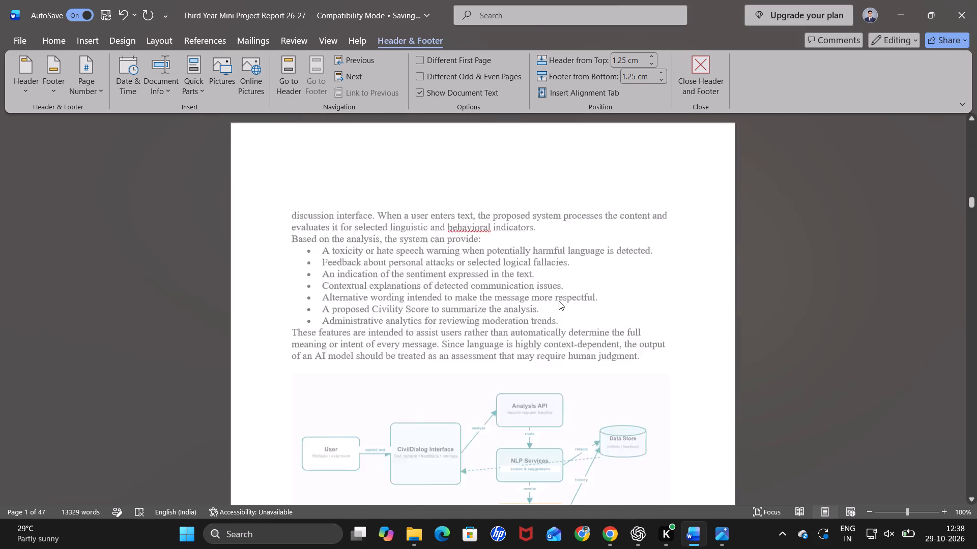
pyautogui.scroll(-2, 559, 301)
pyautogui.hscroll(1, 835, 295)
pyautogui.click(847, 295)
pyautogui.tripleClick(669, 337)
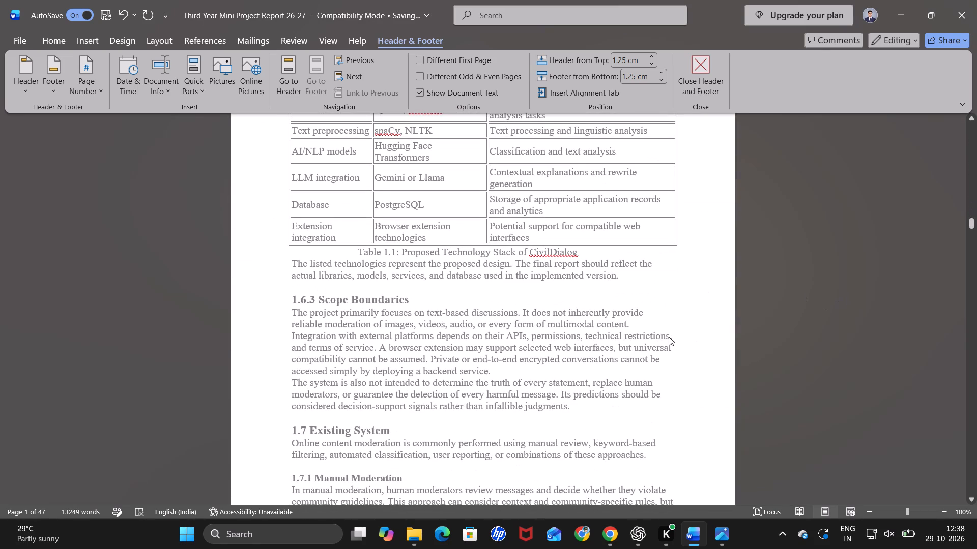
pyautogui.scroll(-5, 669, 337)
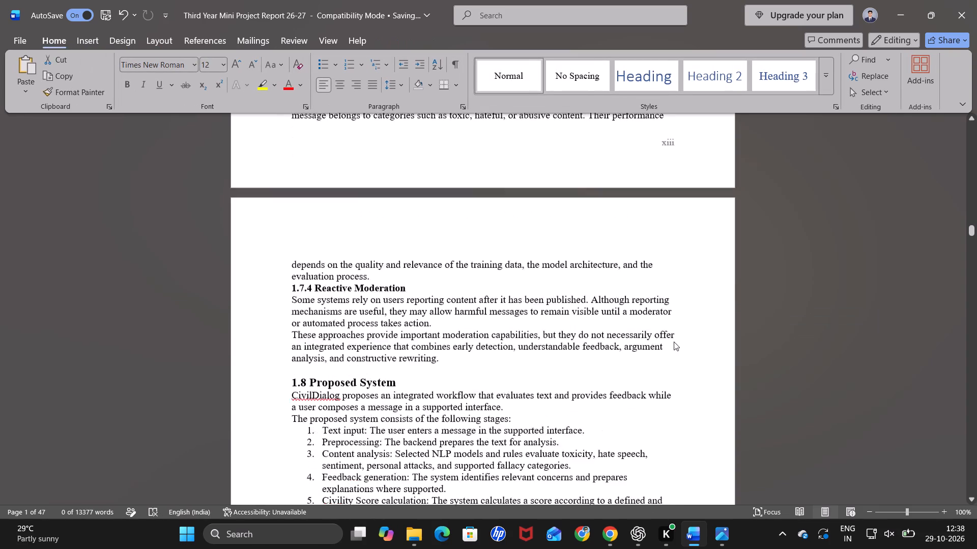
pyautogui.scroll(-4, 674, 342)
pyautogui.scroll(9, 674, 342)
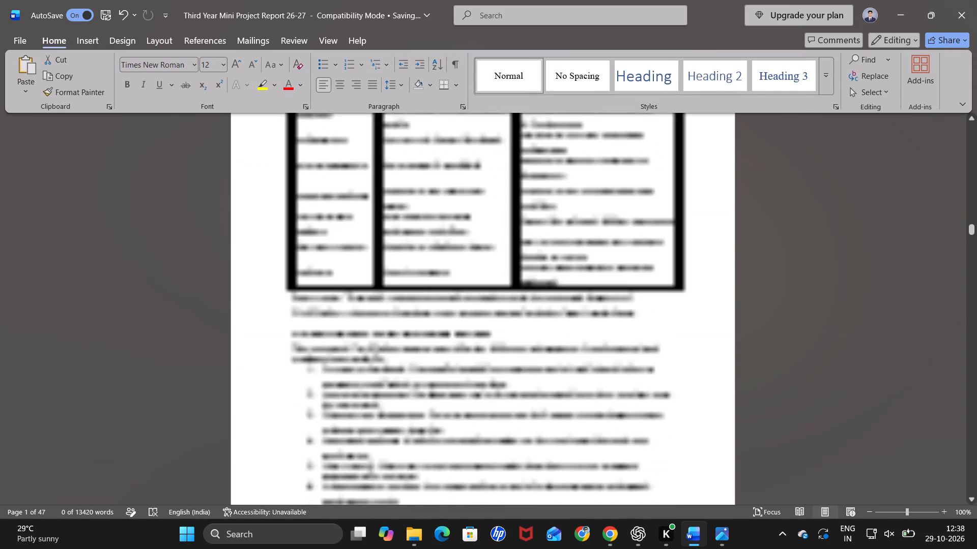
pyautogui.scroll(9, 674, 342)
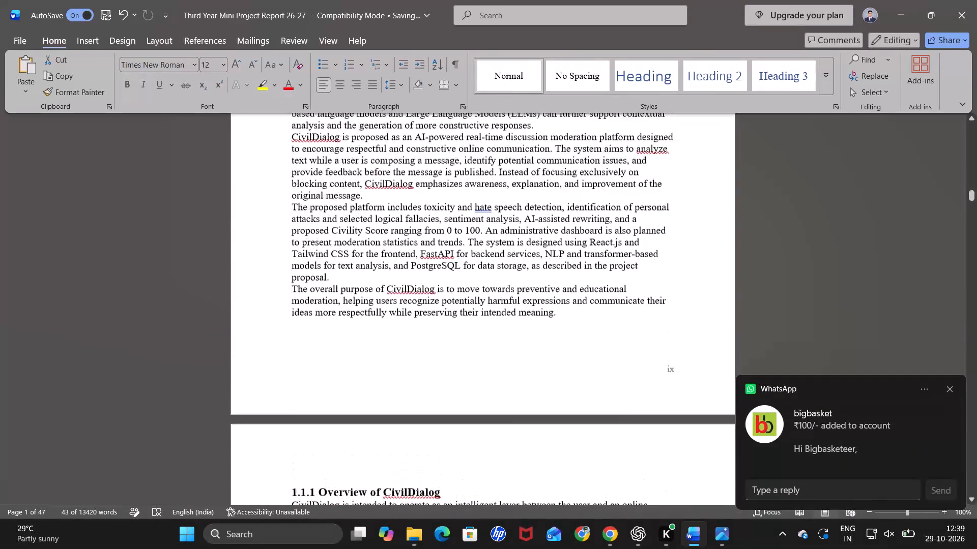
pyautogui.scroll(3, 674, 342)
pyautogui.scroll(-2, 674, 342)
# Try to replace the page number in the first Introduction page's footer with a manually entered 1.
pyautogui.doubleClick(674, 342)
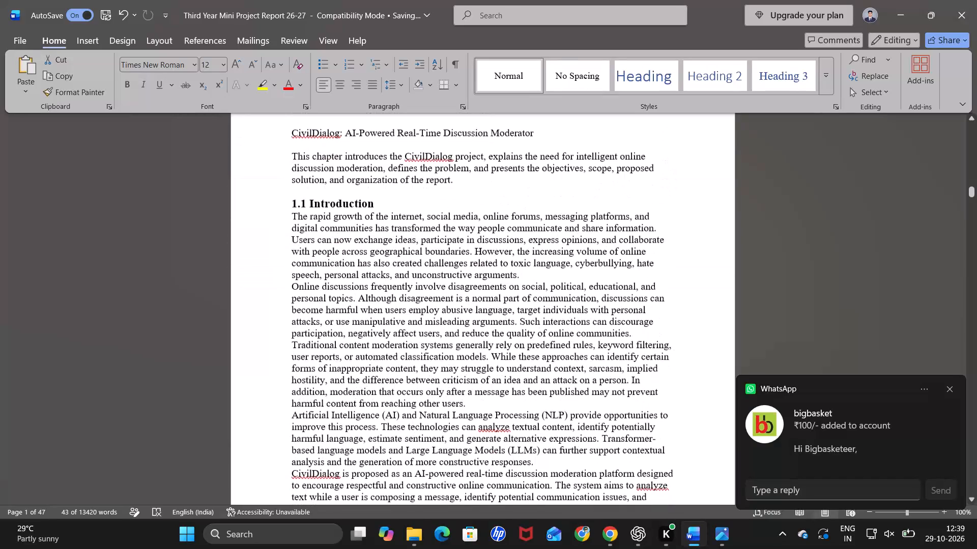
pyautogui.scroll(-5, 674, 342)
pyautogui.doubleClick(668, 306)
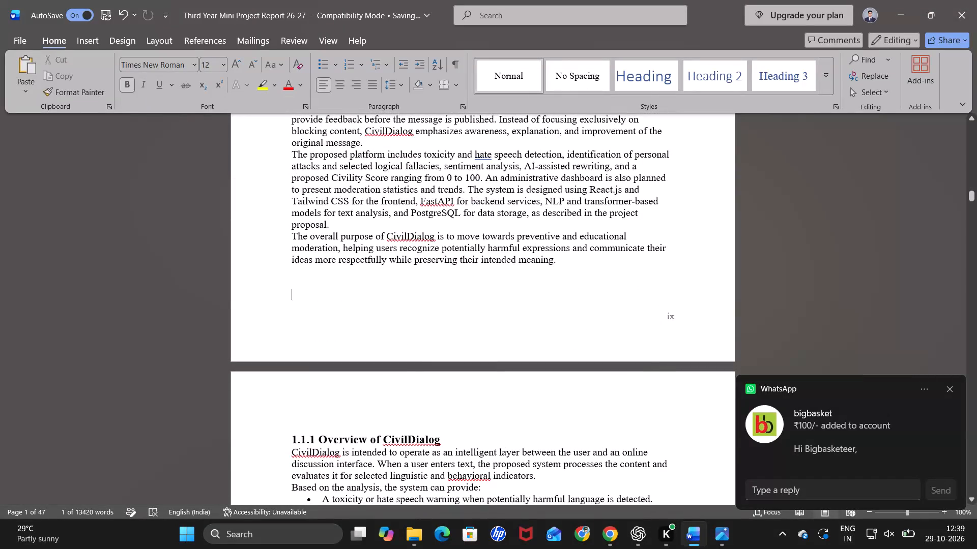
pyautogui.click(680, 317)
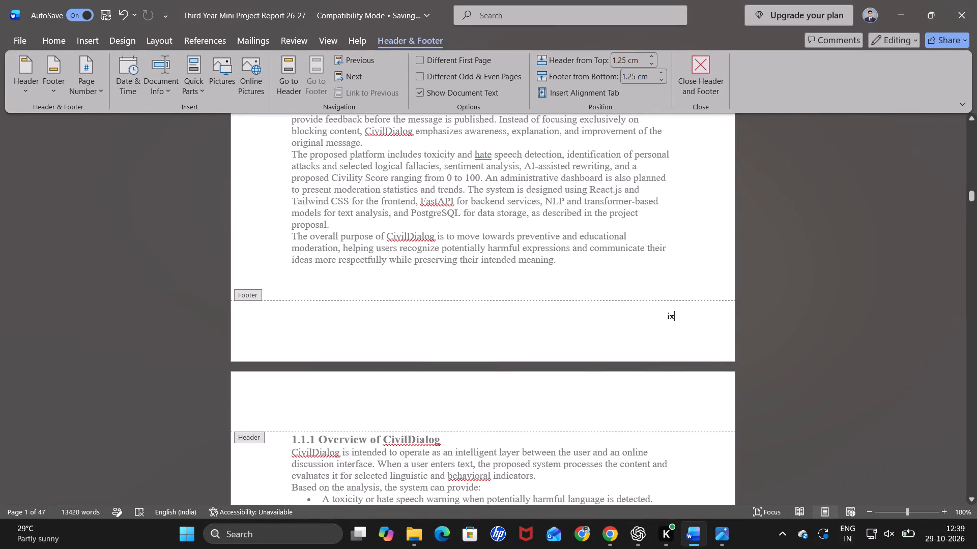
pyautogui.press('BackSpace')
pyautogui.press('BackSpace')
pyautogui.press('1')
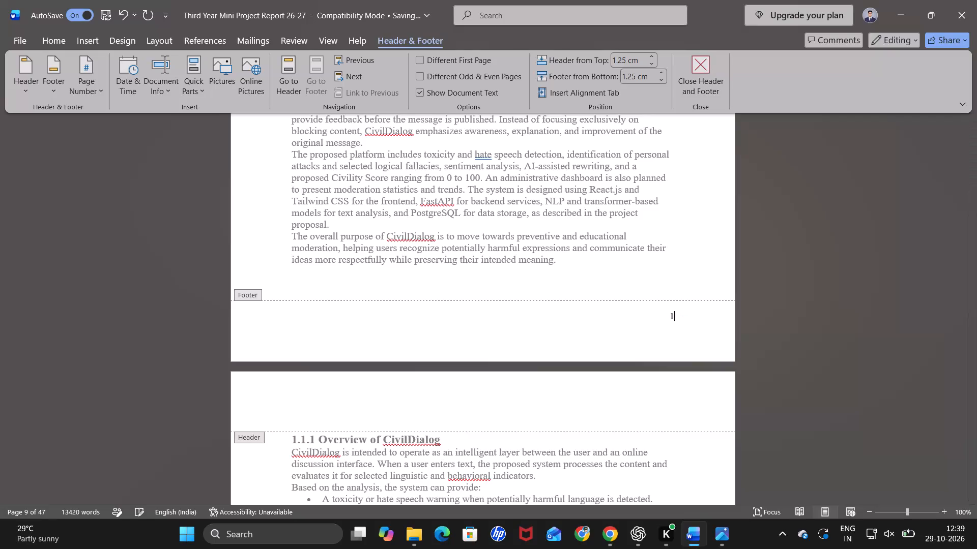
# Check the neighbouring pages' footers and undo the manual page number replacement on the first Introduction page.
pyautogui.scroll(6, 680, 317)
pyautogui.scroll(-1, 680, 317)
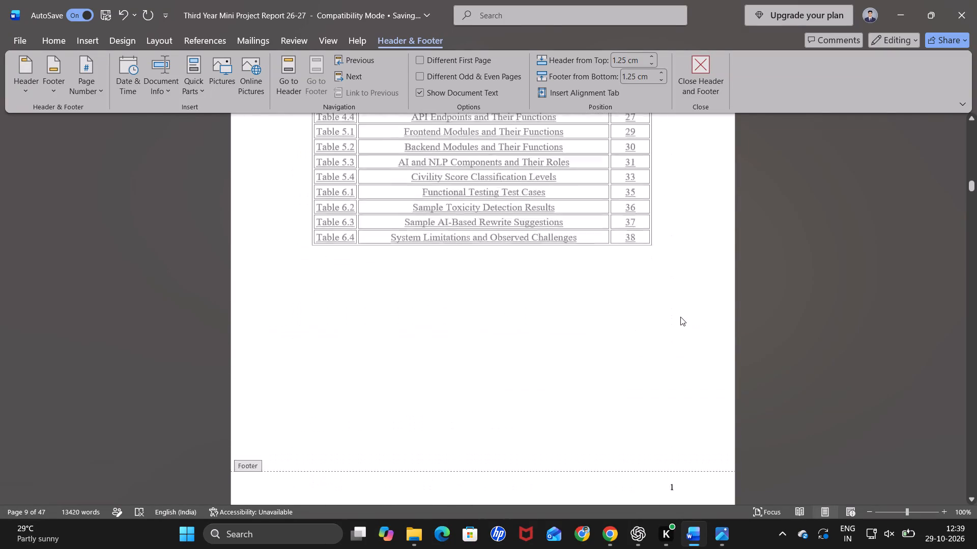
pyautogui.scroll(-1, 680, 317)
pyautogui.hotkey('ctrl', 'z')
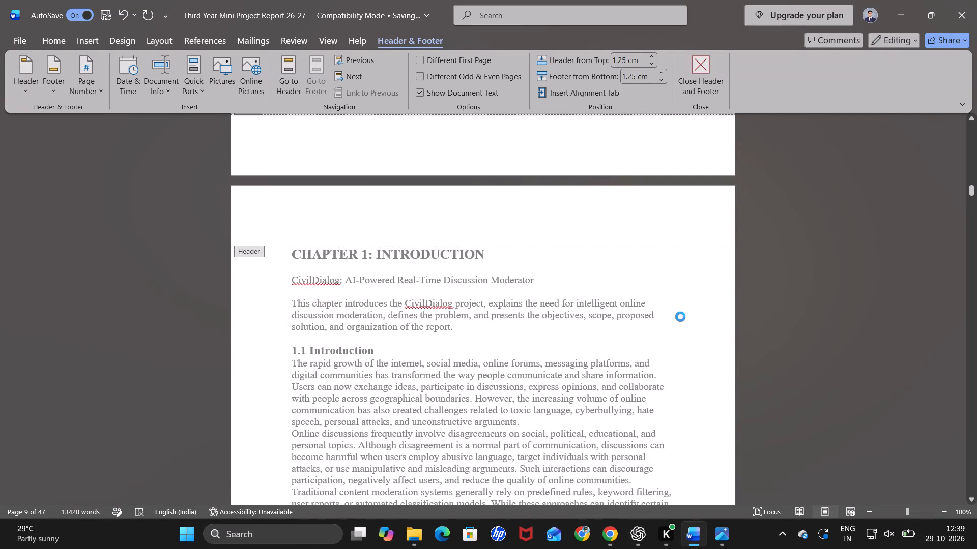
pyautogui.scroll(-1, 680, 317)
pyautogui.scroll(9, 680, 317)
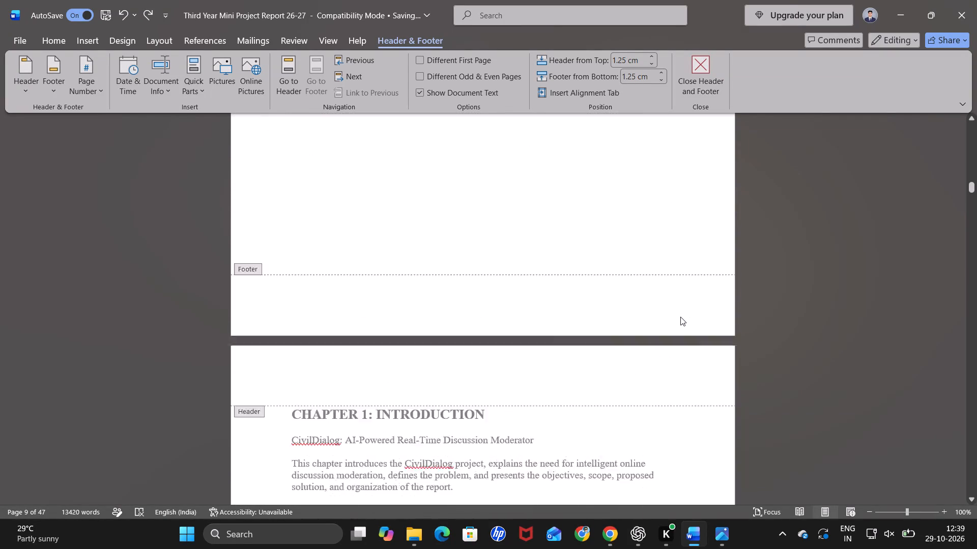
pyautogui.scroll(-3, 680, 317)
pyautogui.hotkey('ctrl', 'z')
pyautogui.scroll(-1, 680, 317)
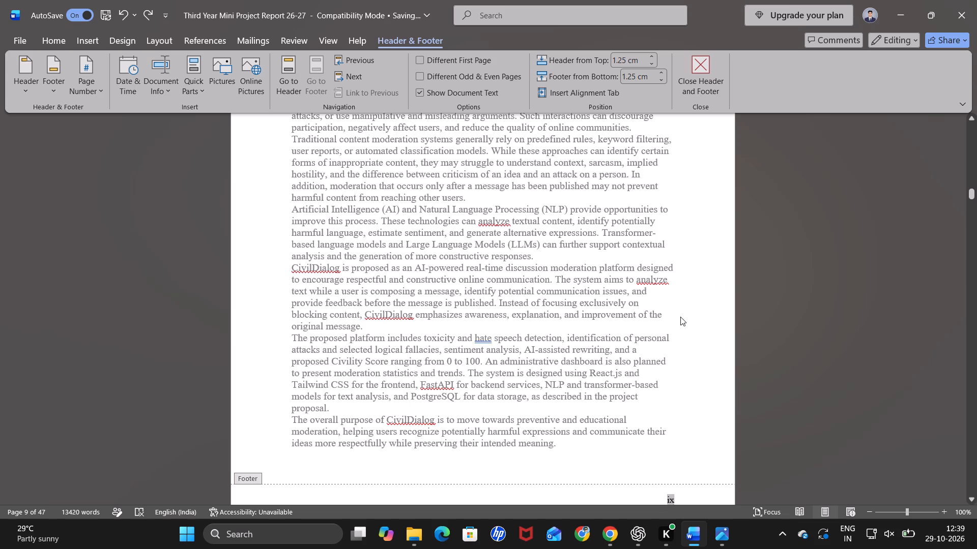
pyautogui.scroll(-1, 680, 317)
# Open the page number options for the footer of the first Introduction page.
pyautogui.click(683, 338)
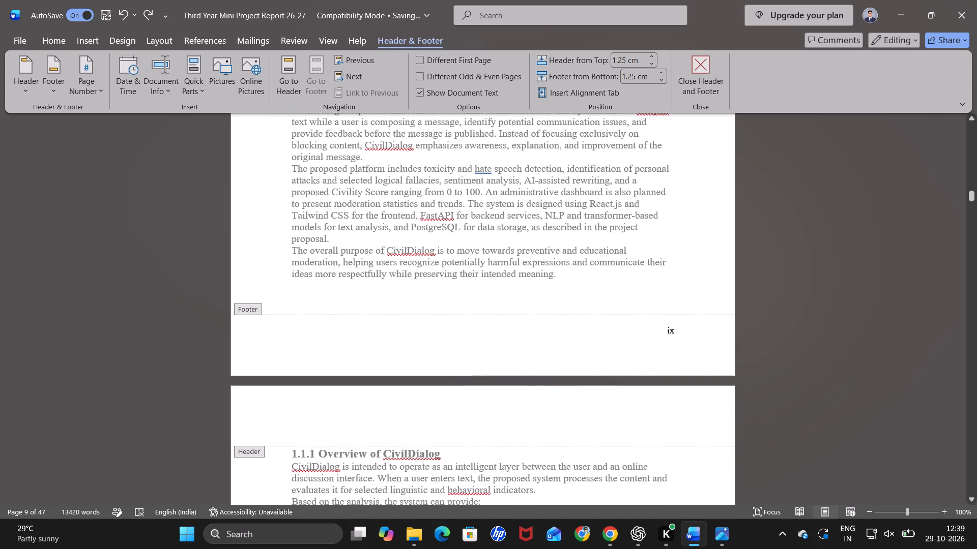
pyautogui.click(680, 328)
pyautogui.click(94, 88)
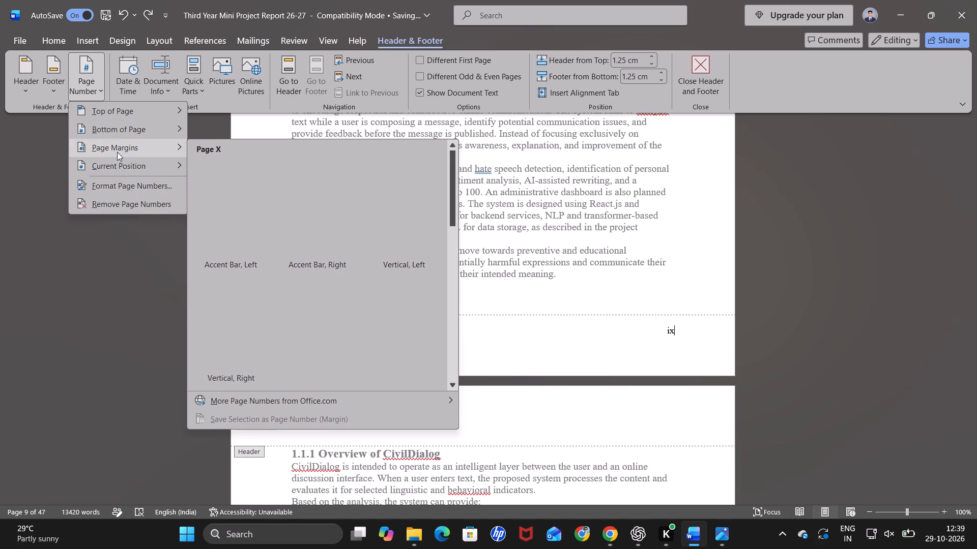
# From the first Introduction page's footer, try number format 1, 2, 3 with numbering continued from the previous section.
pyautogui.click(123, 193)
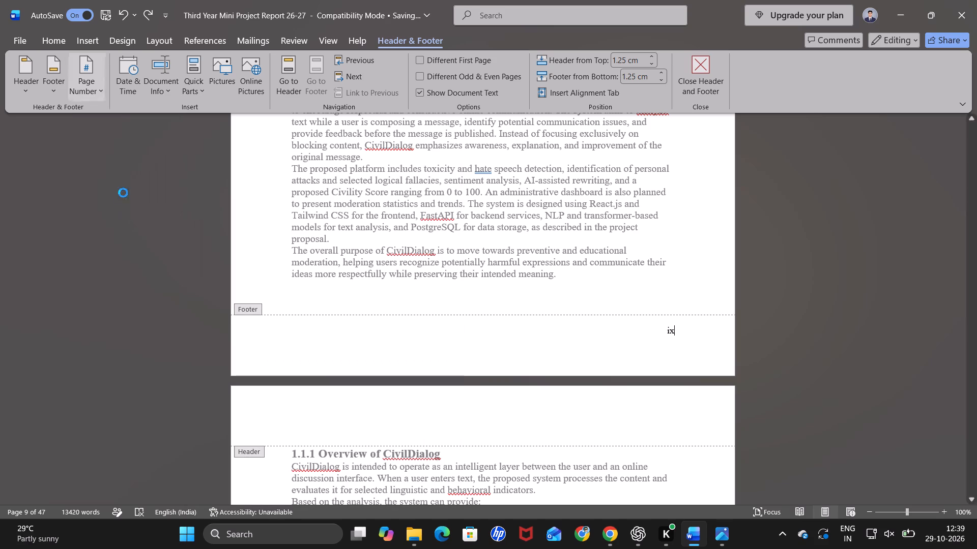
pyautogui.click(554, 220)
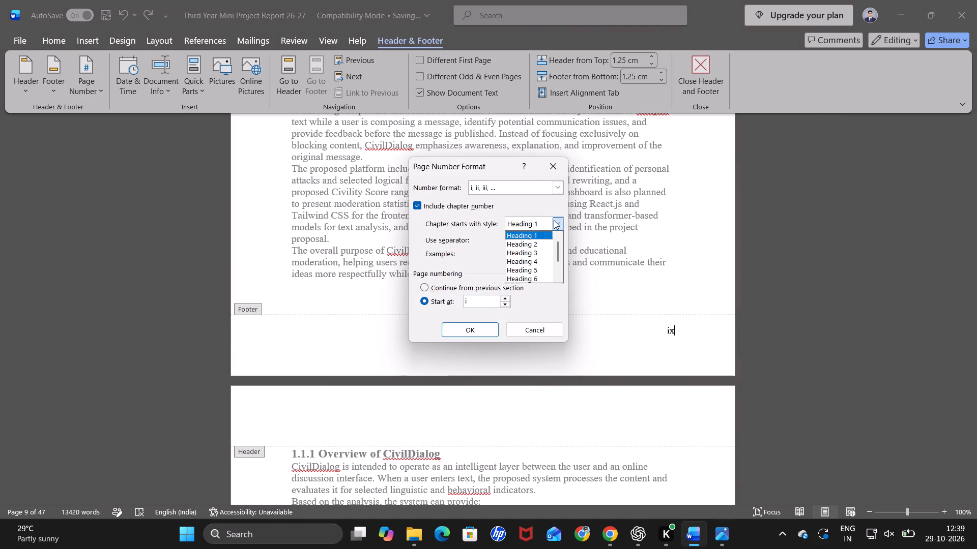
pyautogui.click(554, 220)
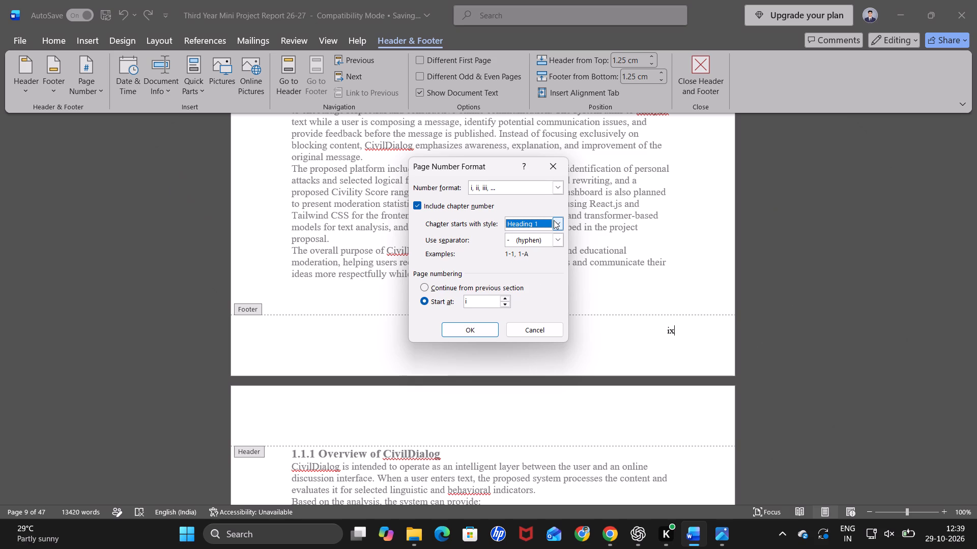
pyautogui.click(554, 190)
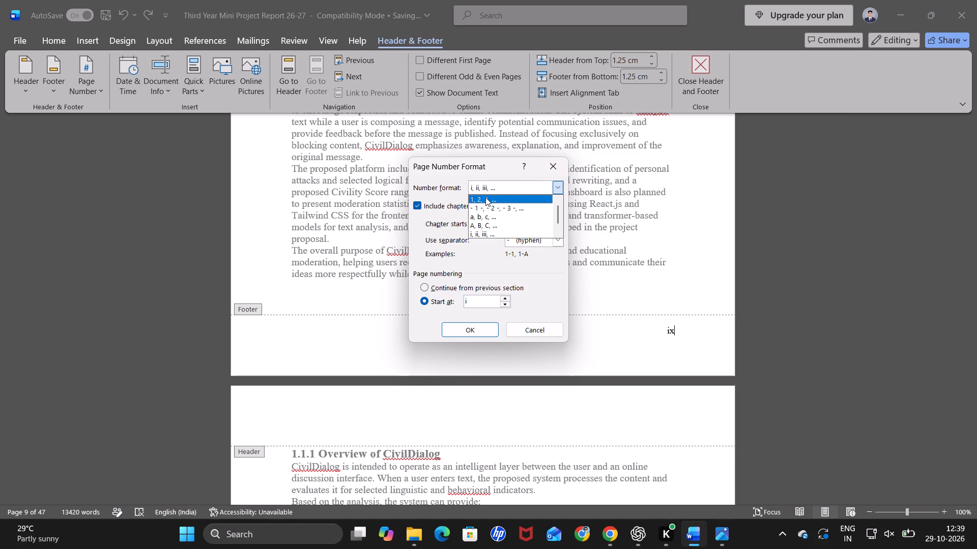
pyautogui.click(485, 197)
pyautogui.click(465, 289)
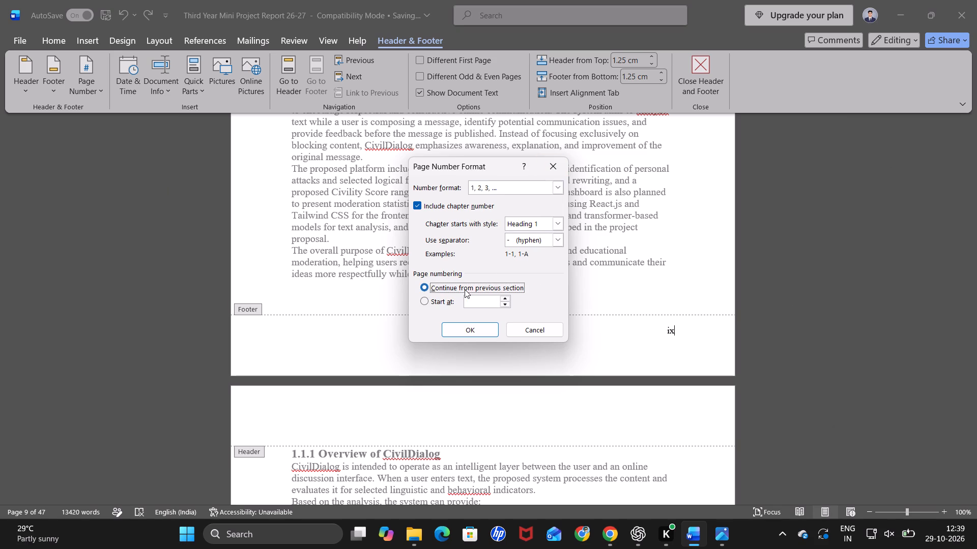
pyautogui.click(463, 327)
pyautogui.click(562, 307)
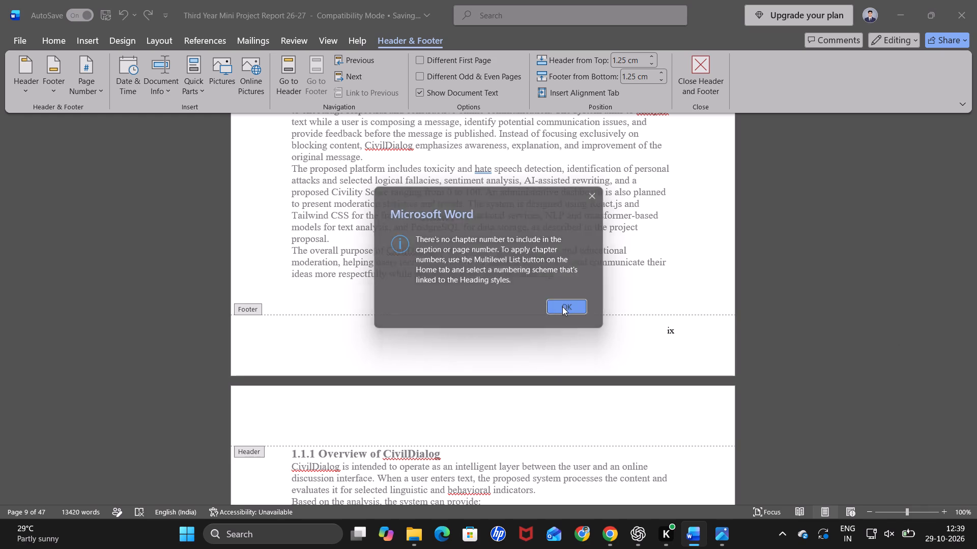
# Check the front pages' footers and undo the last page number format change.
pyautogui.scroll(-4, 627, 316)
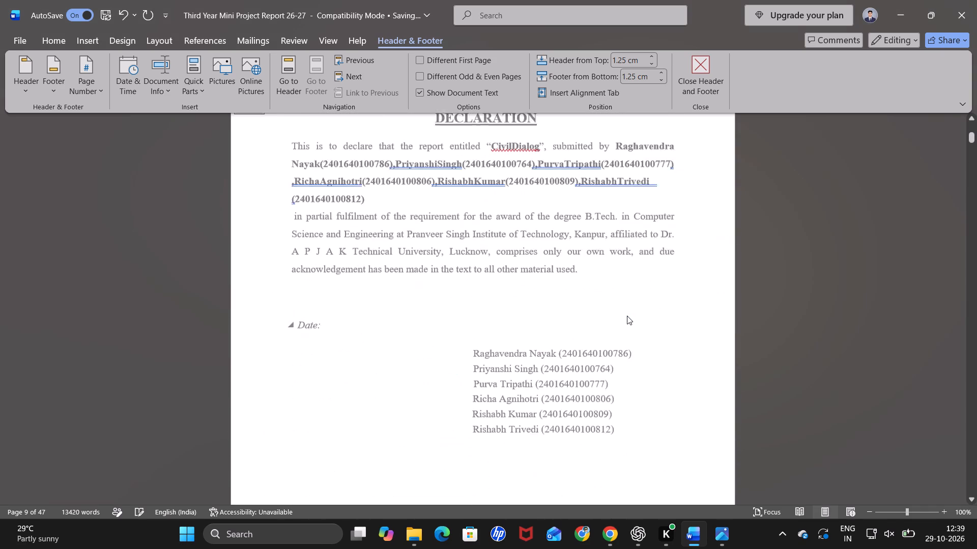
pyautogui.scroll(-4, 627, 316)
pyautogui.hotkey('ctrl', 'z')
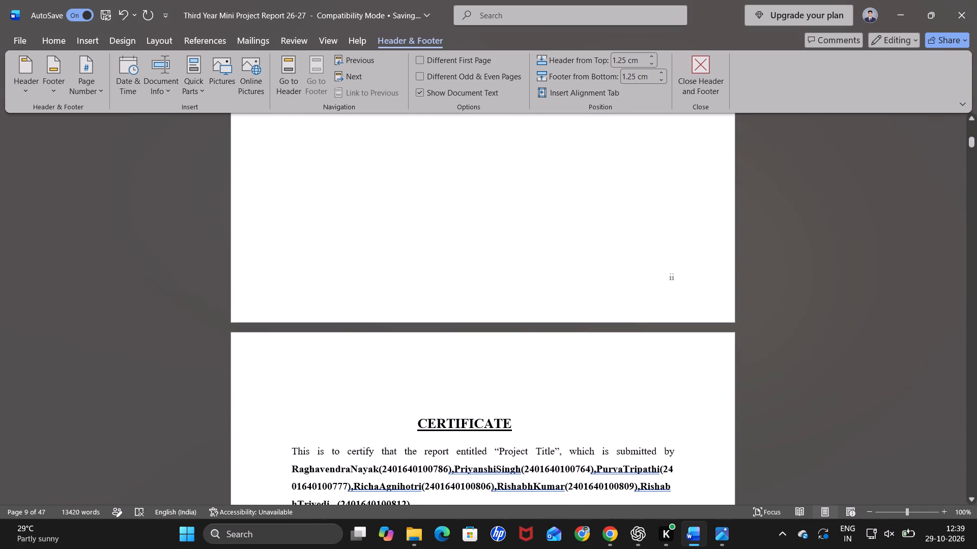
# Return to the cover page and review the footer page numbers through to the first Introduction page.
pyautogui.scroll(-1, 627, 316)
pyautogui.scroll(1, 627, 316)
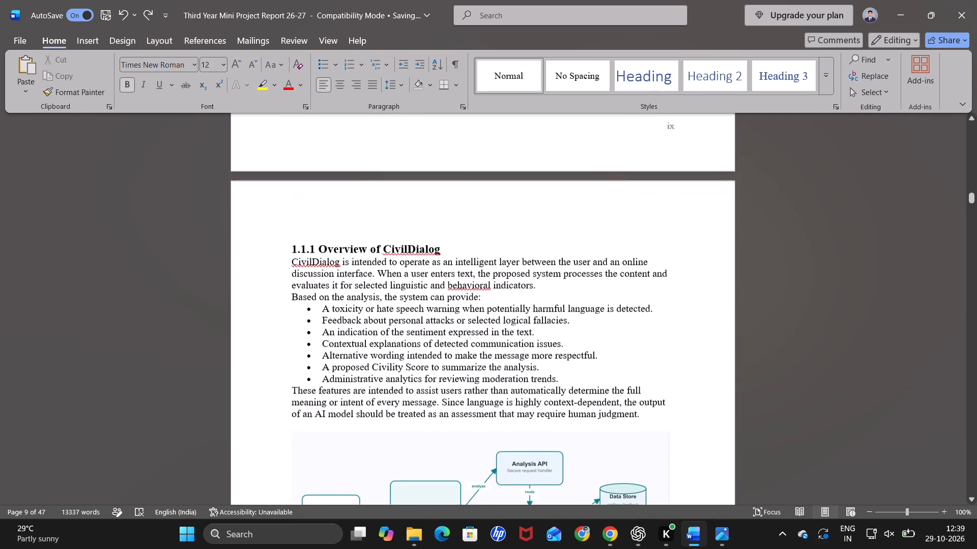
pyautogui.scroll(14, 627, 316)
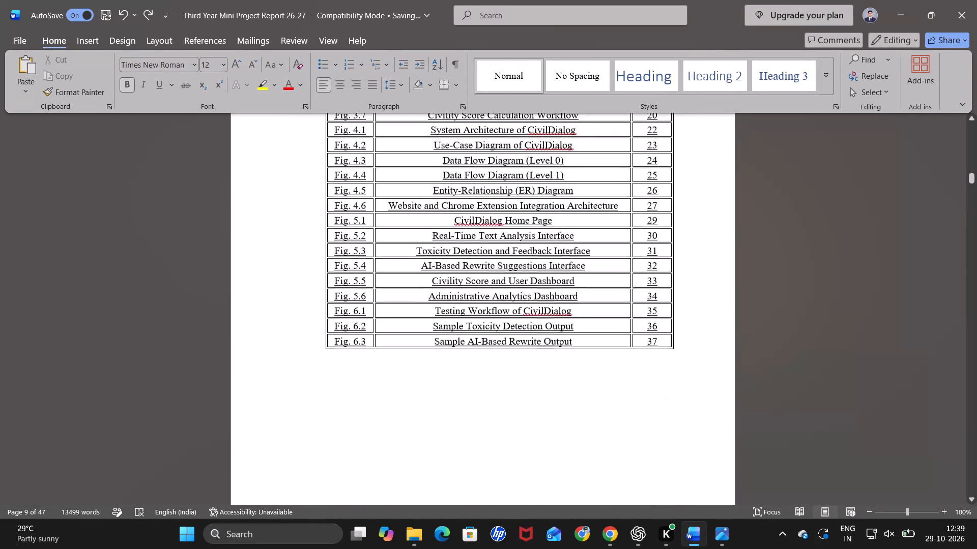
pyautogui.scroll(14, 627, 316)
pyautogui.scroll(9, 627, 316)
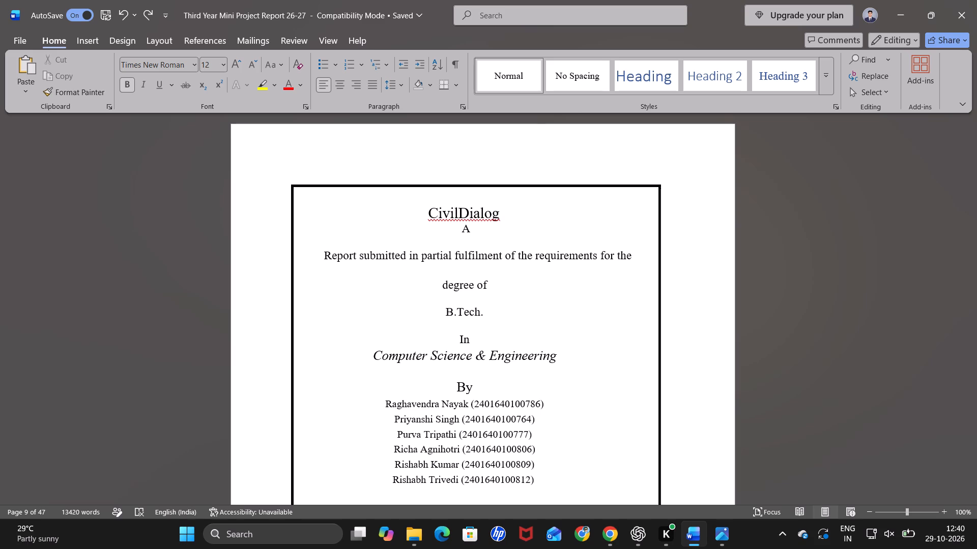
pyautogui.scroll(-9, 627, 316)
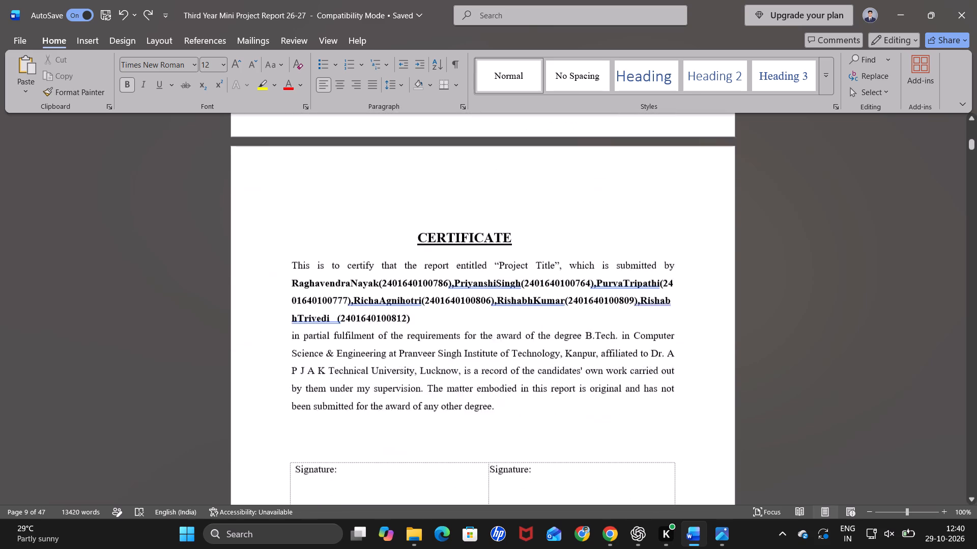
pyautogui.scroll(-9, 627, 316)
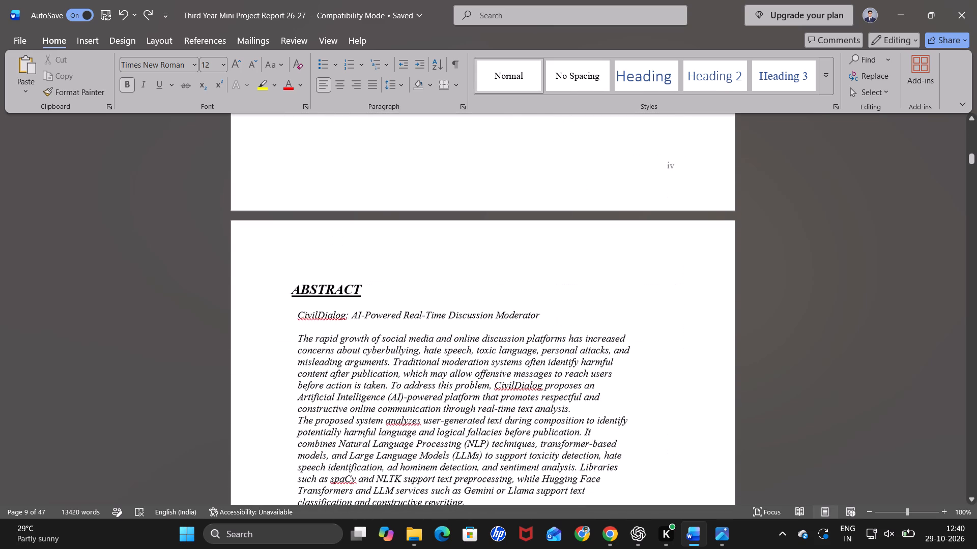
pyautogui.scroll(-7, 627, 316)
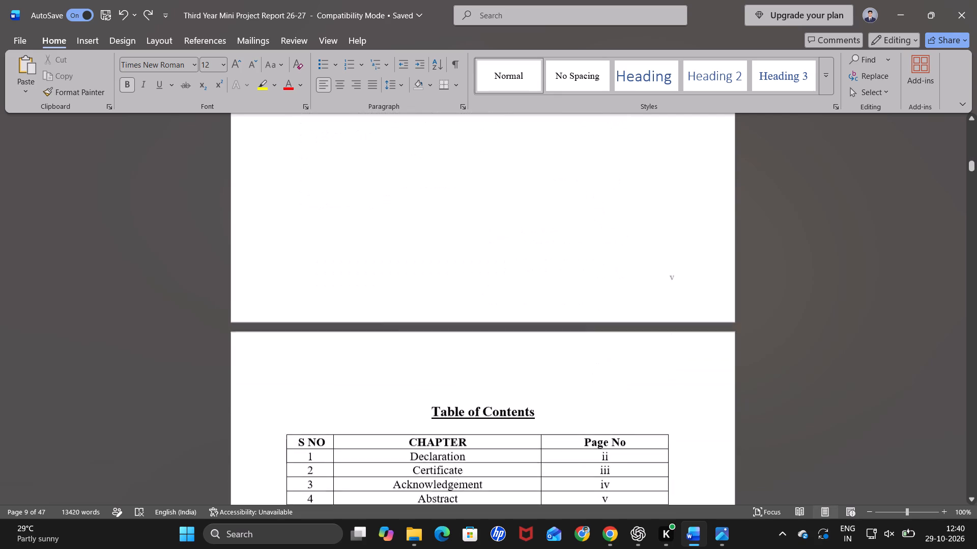
pyautogui.scroll(-4, 627, 316)
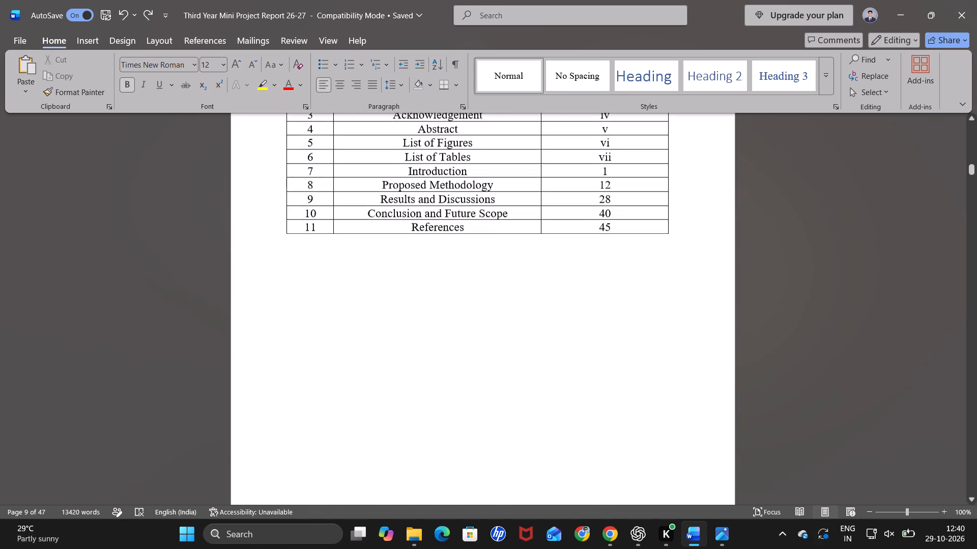
pyautogui.scroll(-6, 627, 316)
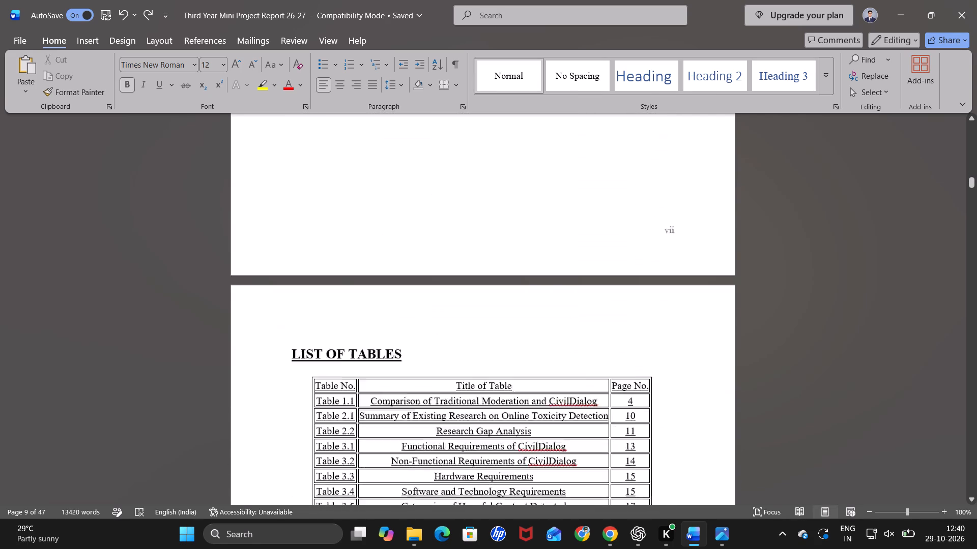
pyautogui.scroll(-5, 627, 316)
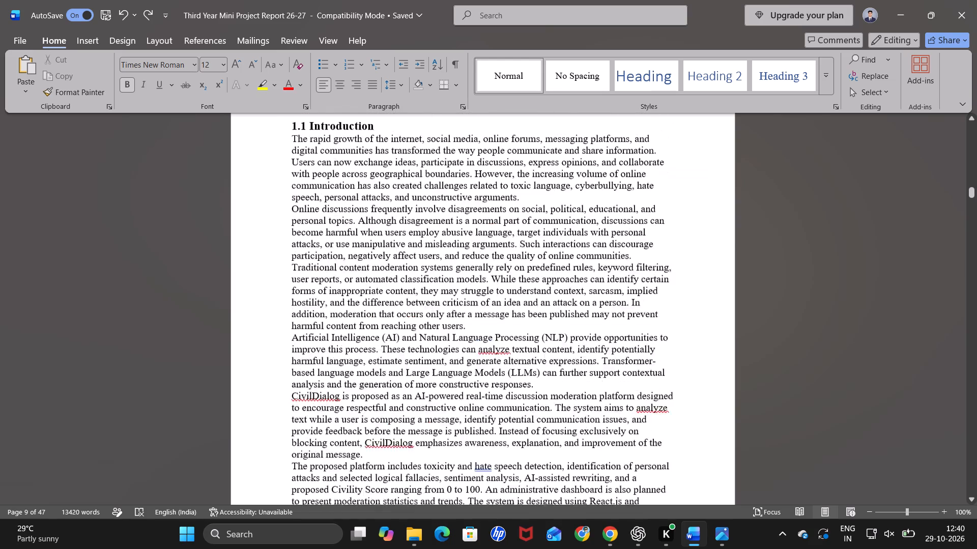
pyautogui.scroll(-1, 627, 316)
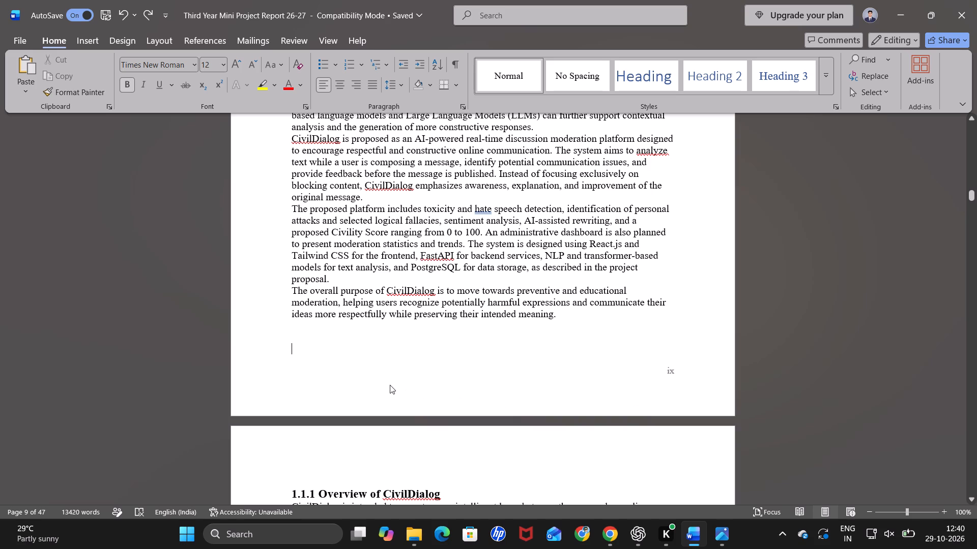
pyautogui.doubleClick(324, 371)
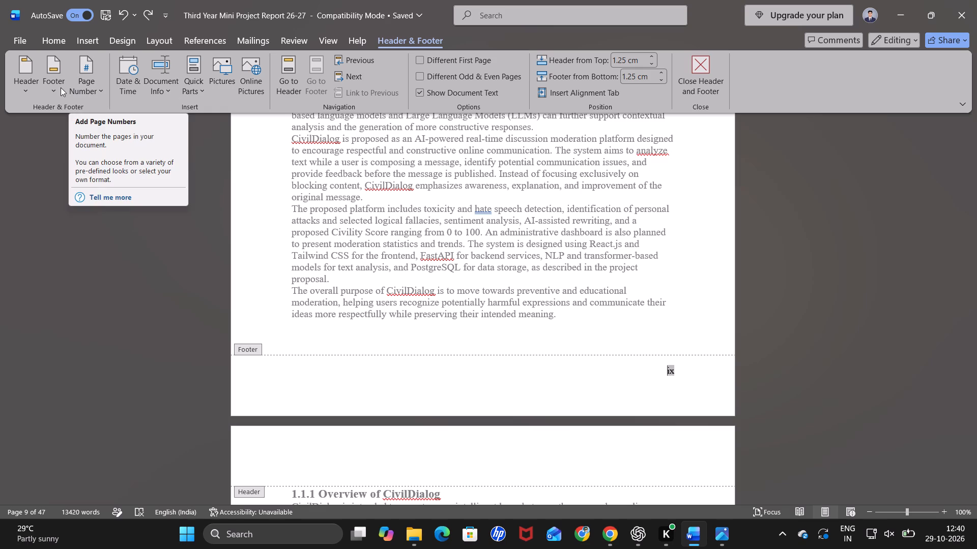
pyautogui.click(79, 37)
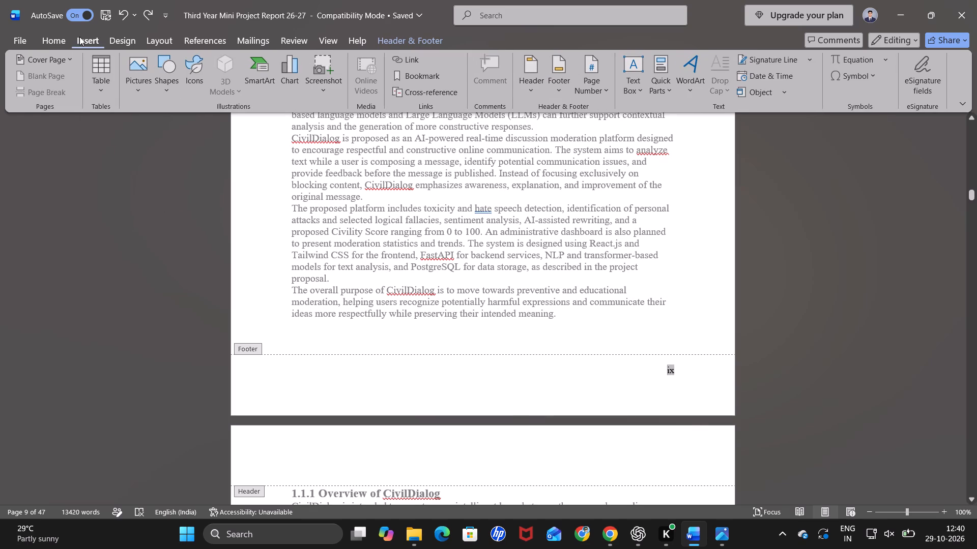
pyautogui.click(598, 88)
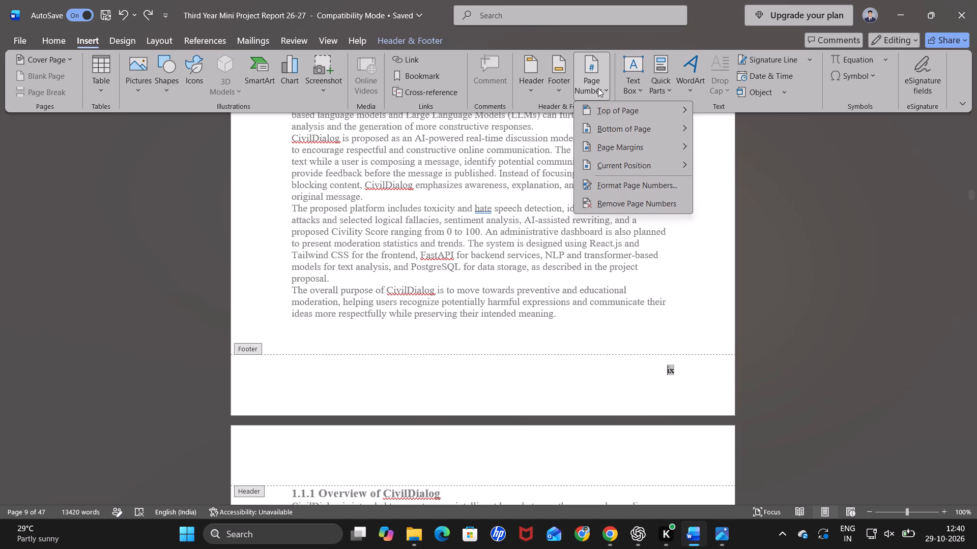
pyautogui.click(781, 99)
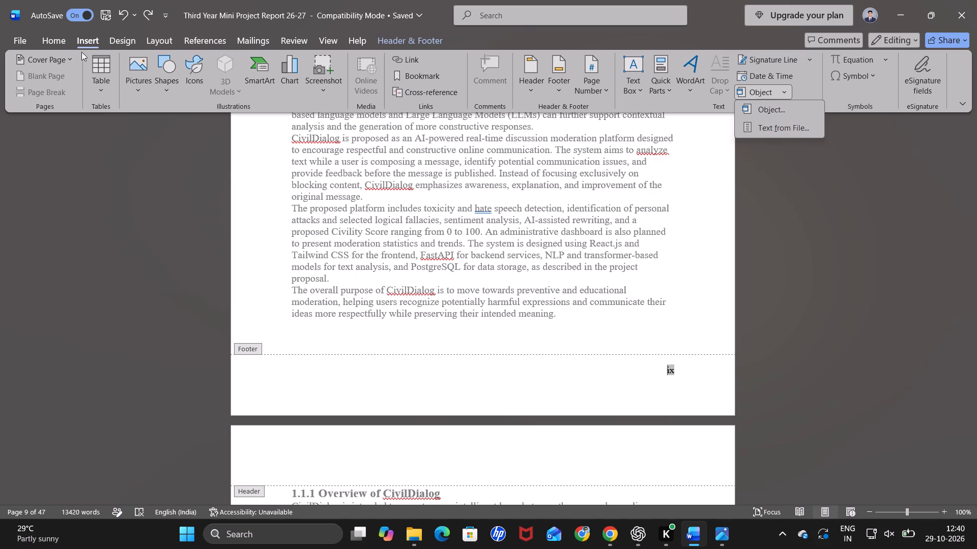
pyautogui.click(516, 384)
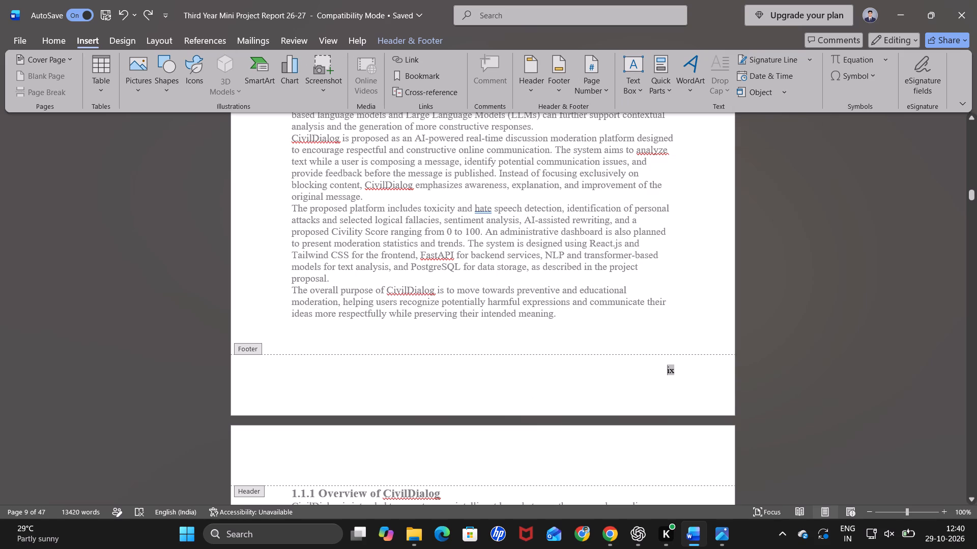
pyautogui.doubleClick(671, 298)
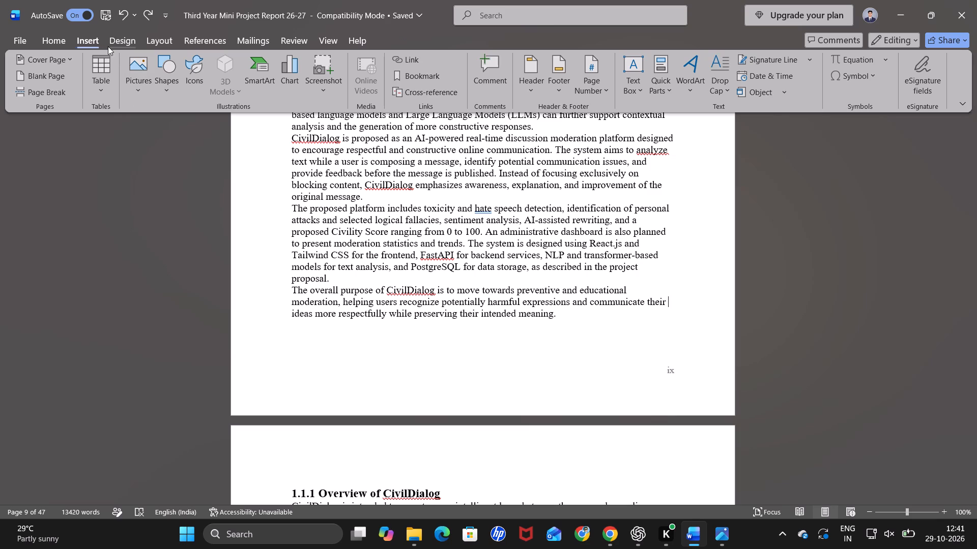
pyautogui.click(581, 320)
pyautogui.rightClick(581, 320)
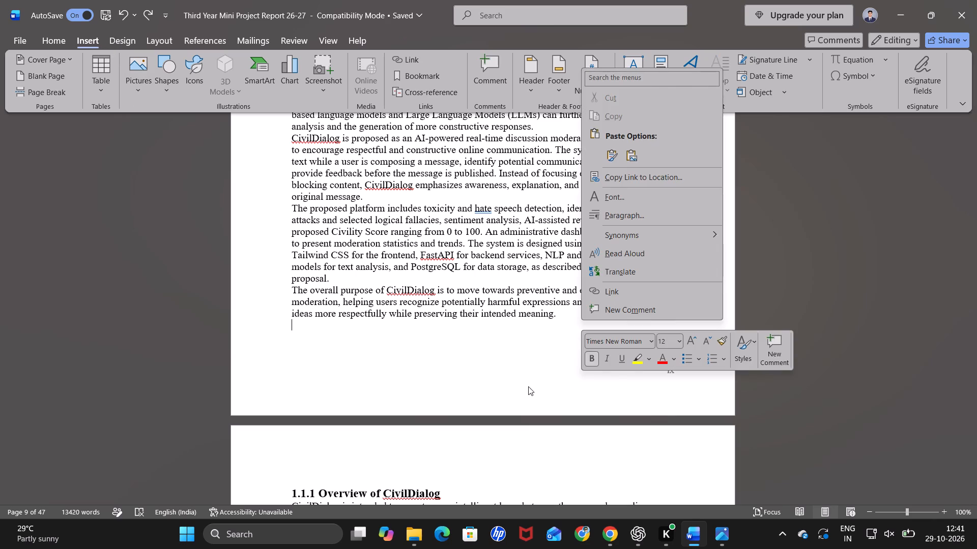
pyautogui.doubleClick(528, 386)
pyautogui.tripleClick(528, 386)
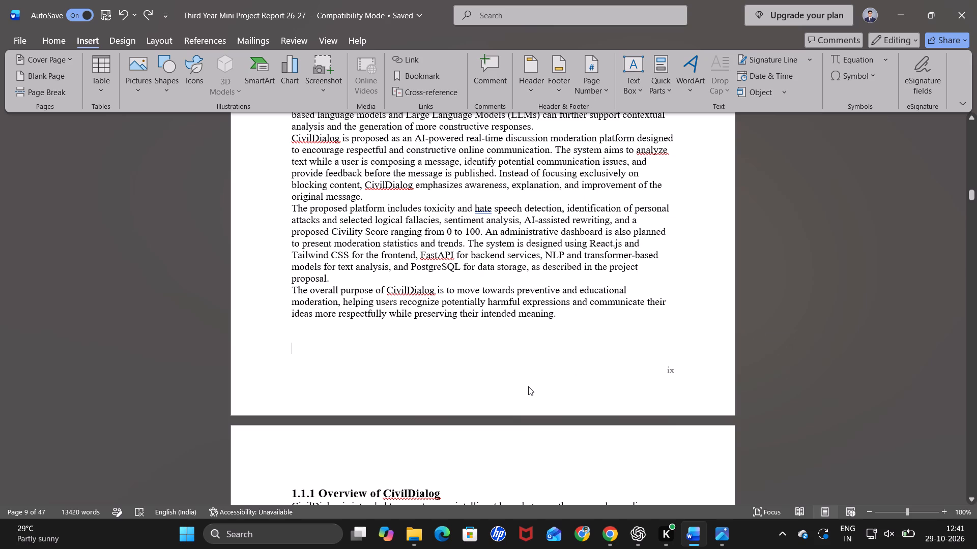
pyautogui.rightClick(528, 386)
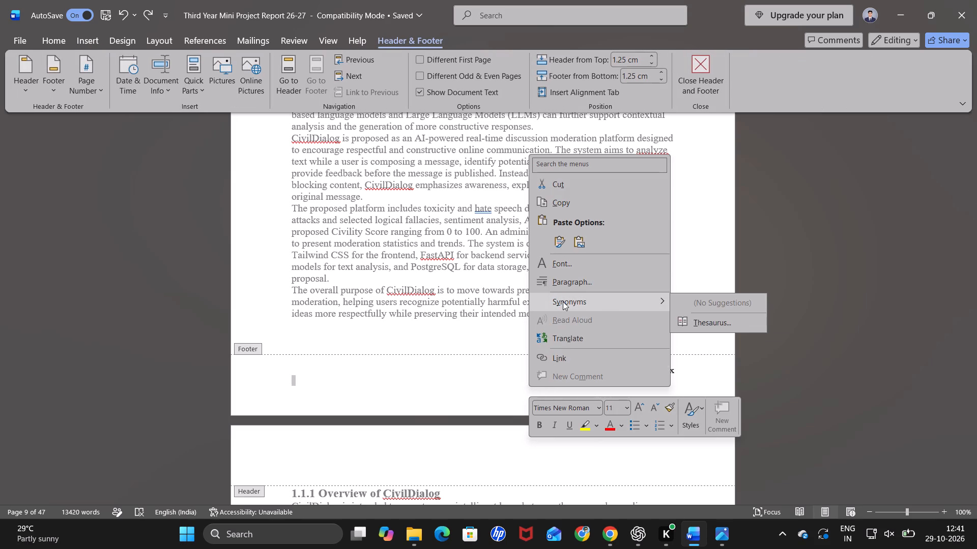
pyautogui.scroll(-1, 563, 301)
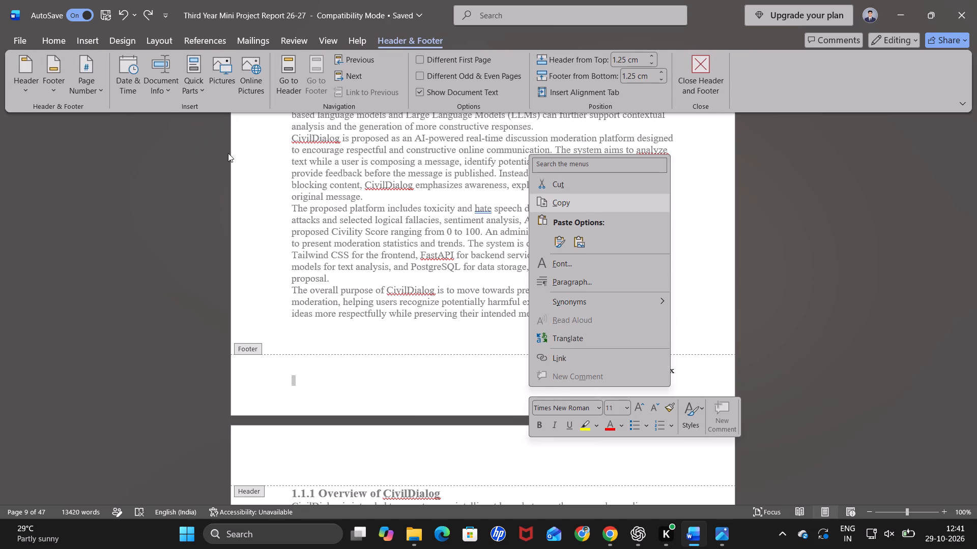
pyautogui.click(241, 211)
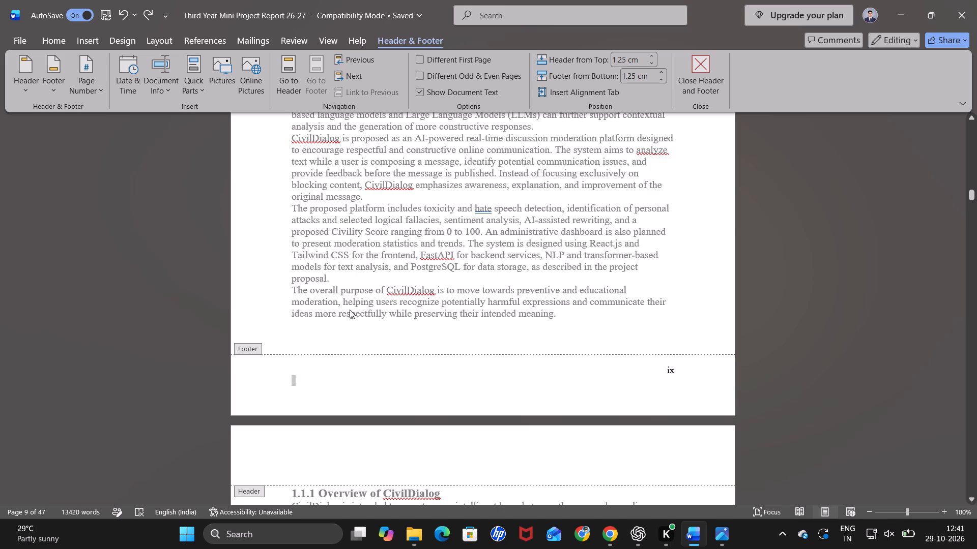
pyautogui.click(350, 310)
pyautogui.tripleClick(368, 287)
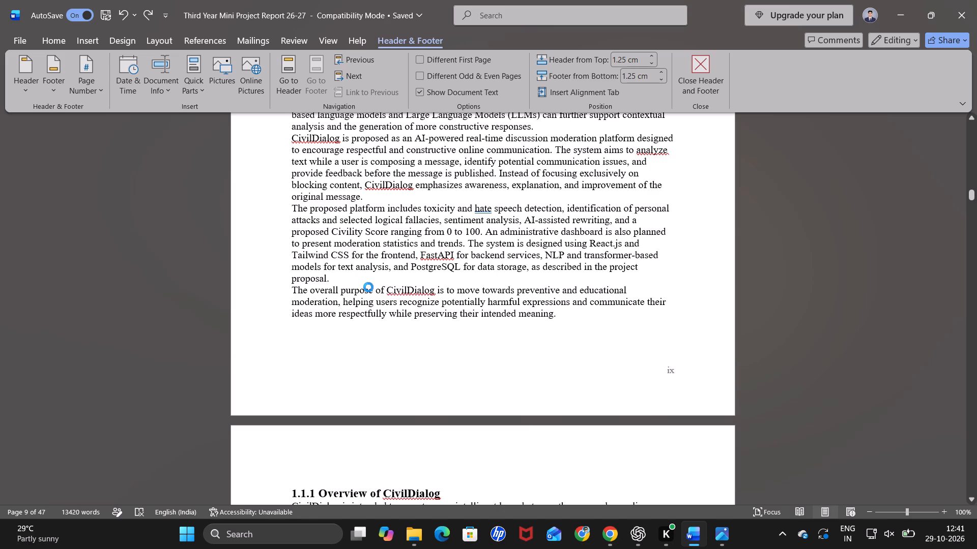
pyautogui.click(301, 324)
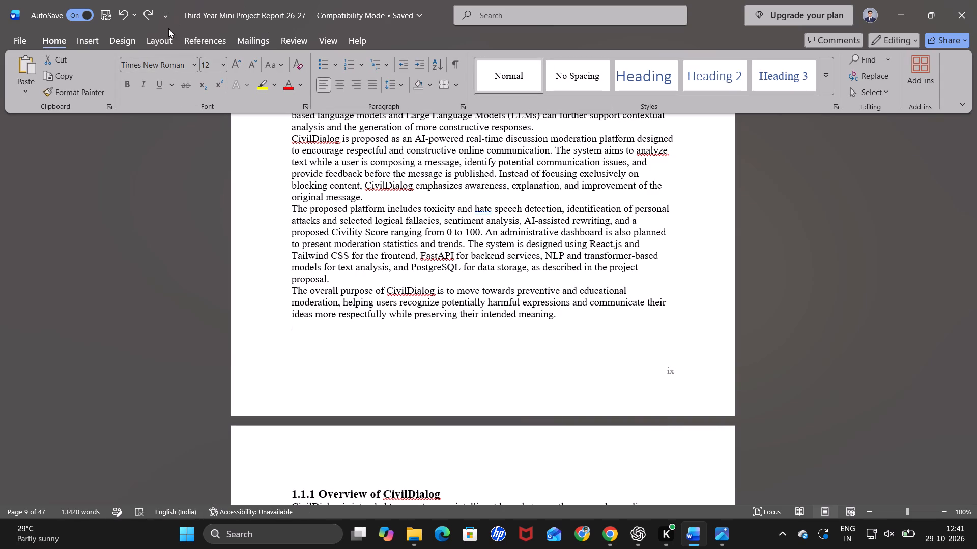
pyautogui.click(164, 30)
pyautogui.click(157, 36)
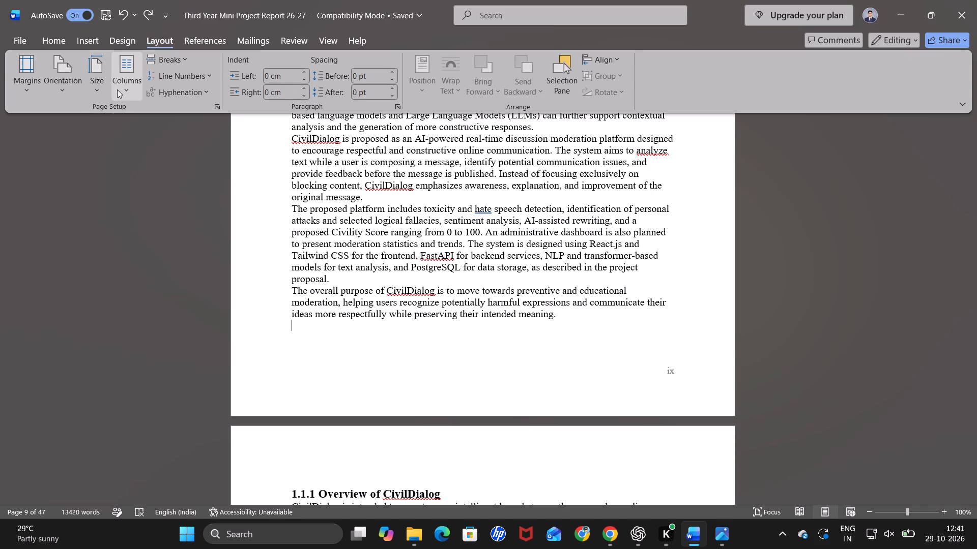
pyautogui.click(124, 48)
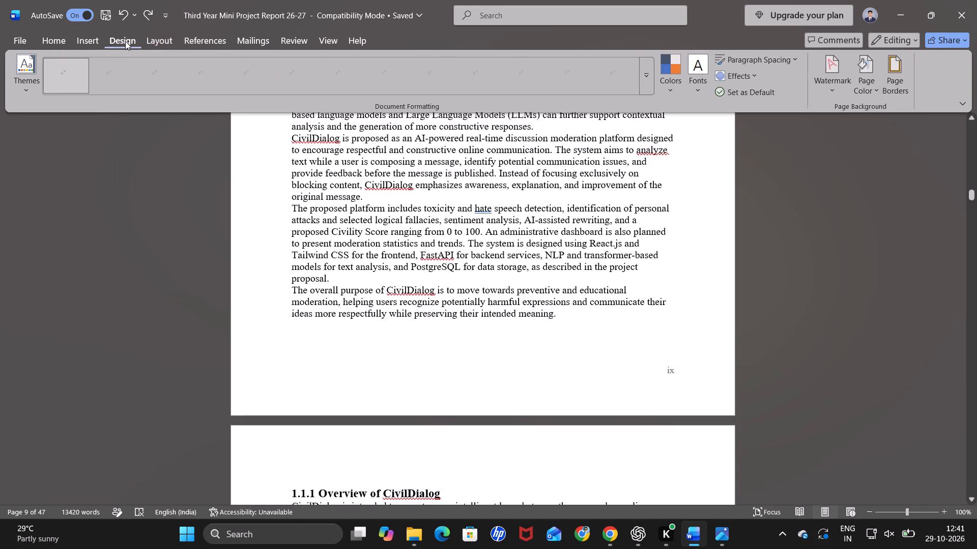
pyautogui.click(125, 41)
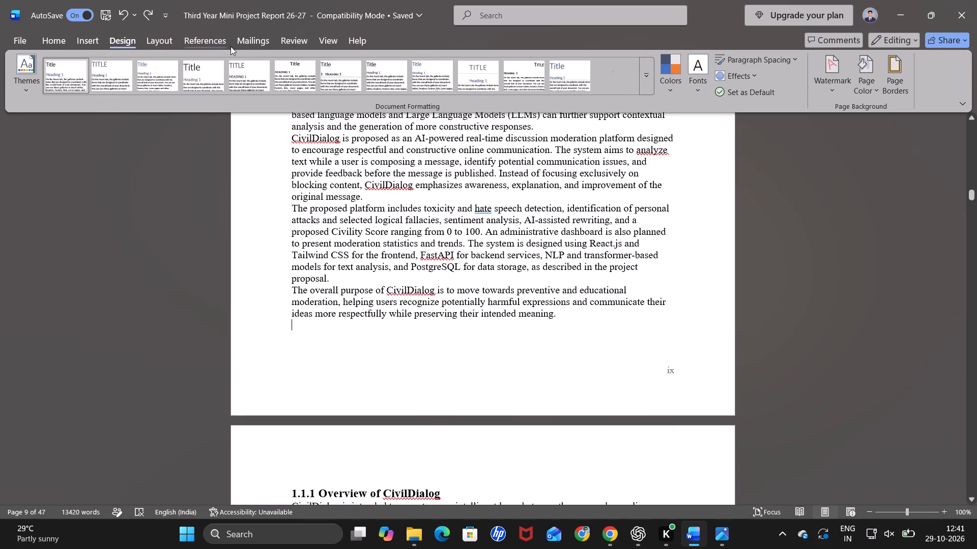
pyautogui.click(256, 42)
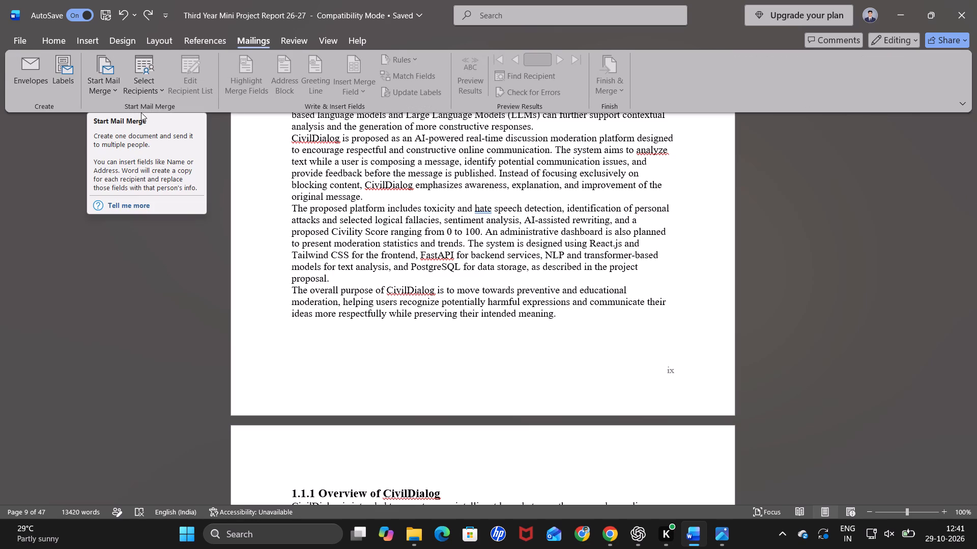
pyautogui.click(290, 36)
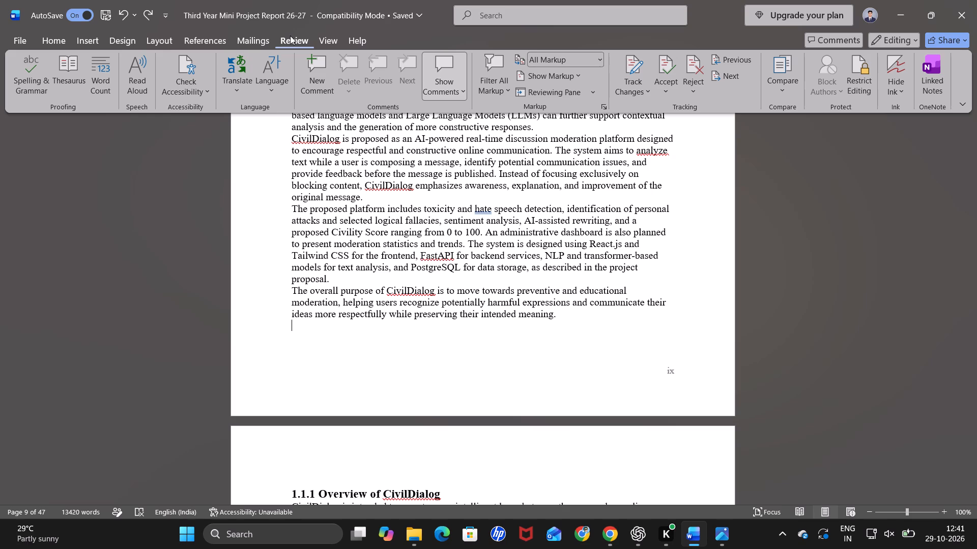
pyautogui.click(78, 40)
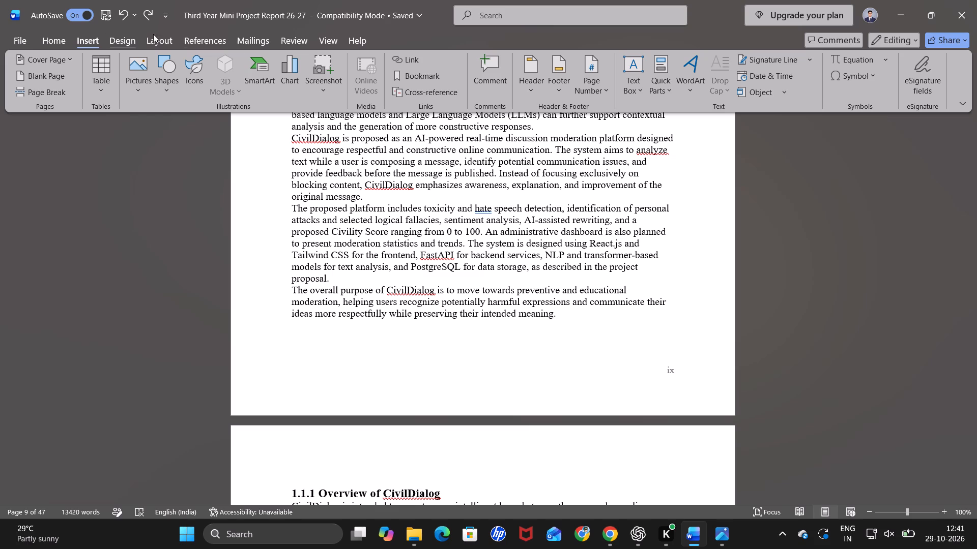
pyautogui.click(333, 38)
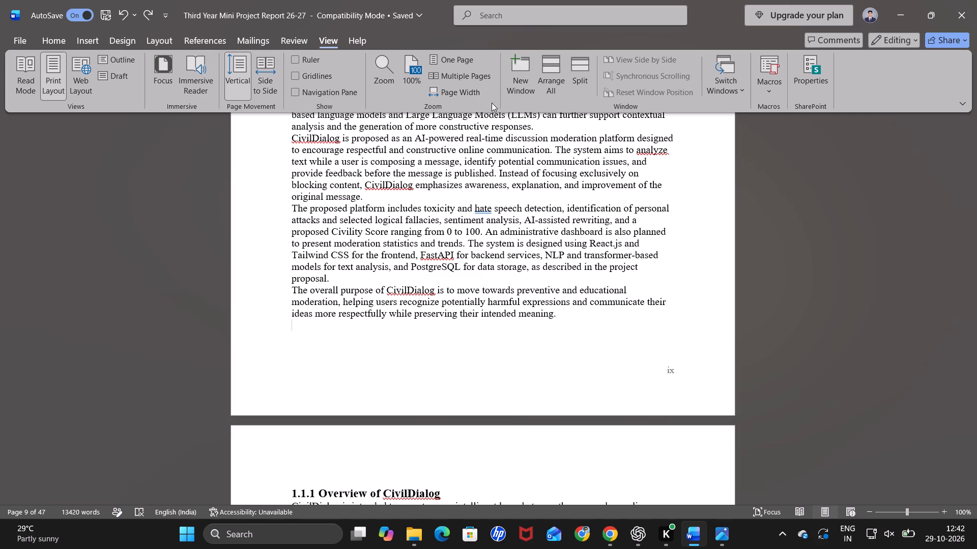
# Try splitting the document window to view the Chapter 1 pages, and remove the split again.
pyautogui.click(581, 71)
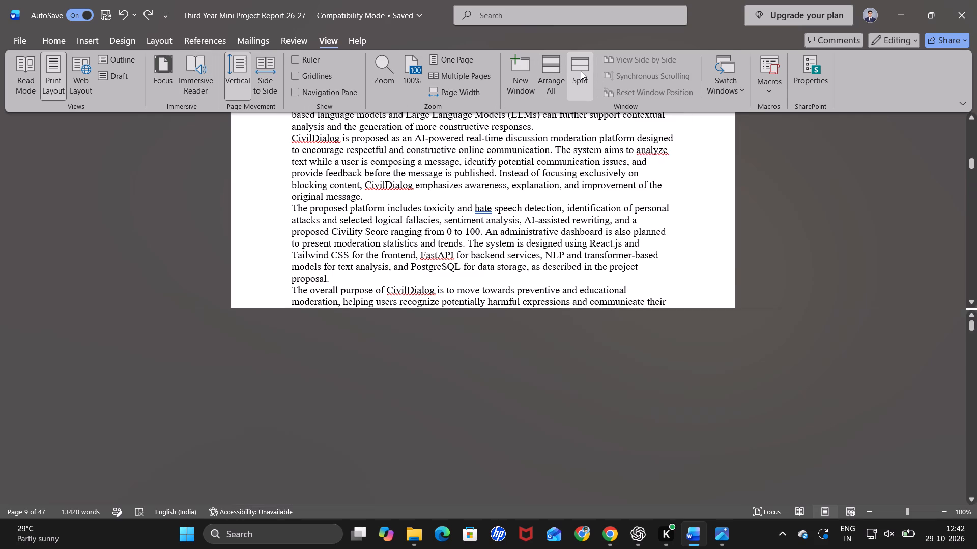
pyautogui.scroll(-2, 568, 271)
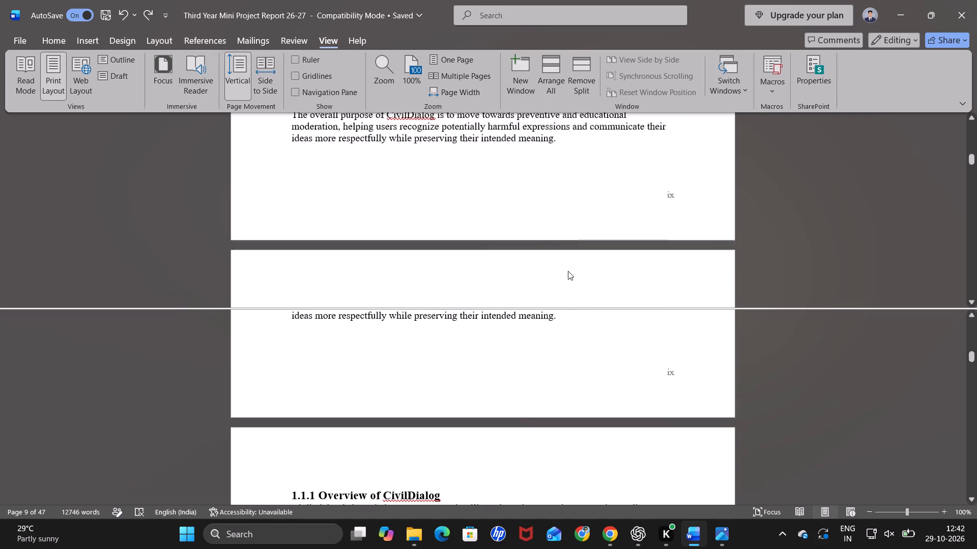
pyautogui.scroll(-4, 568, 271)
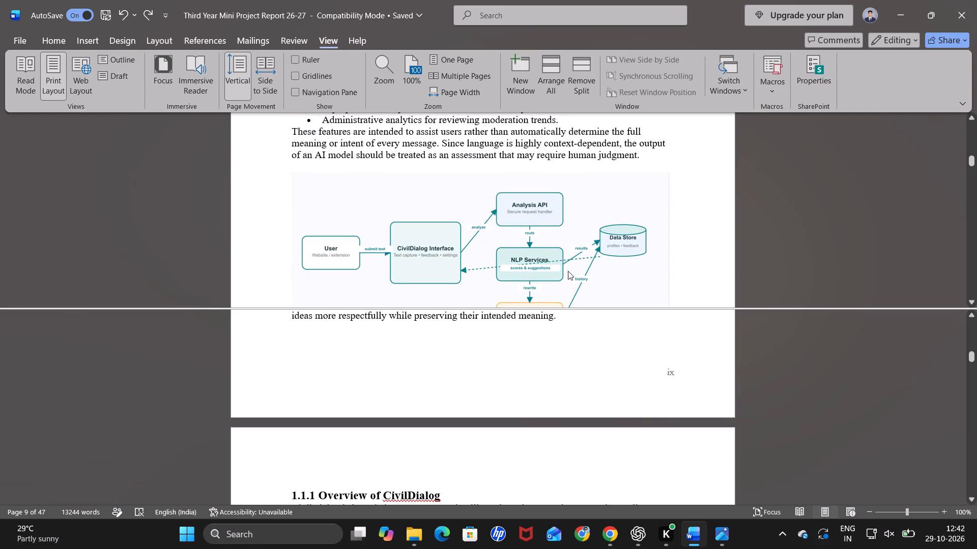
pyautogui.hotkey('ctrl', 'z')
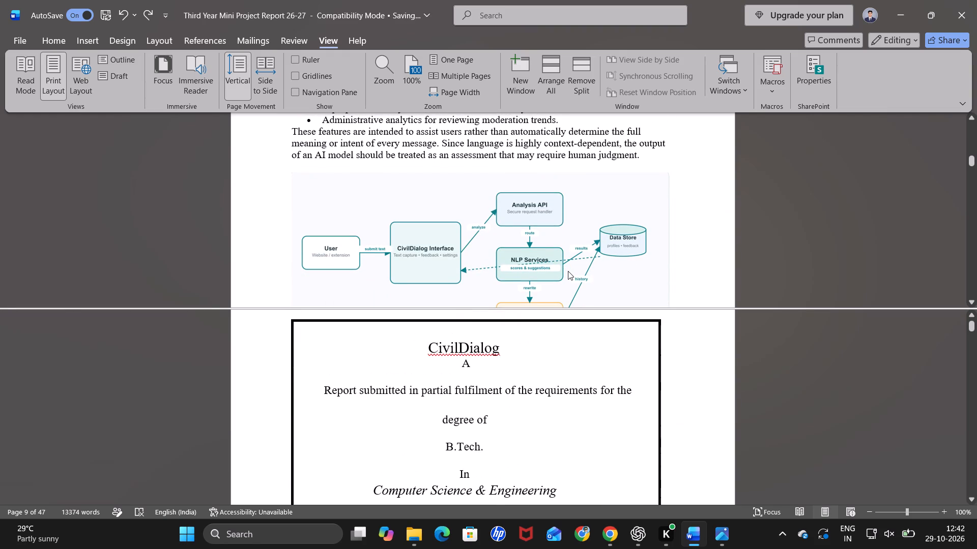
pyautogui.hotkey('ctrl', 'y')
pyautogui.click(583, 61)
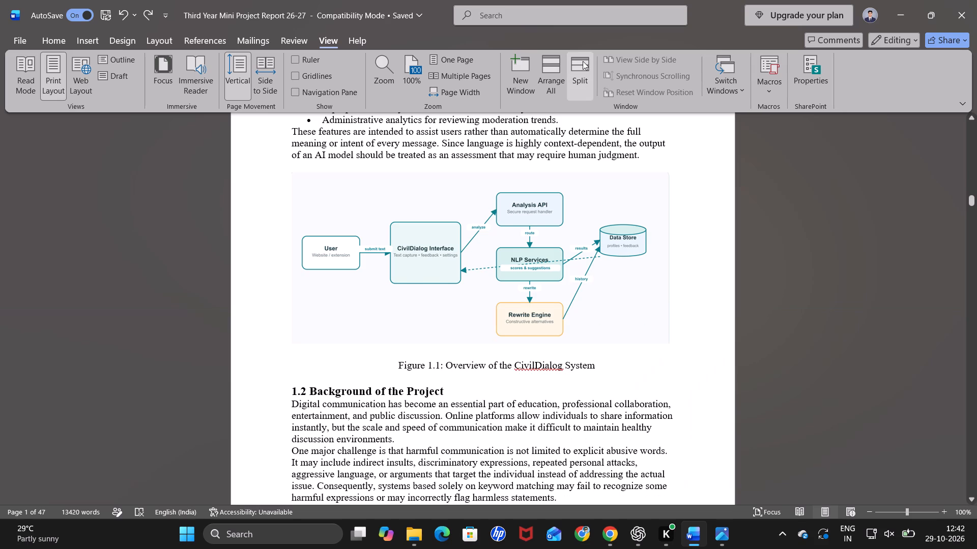
# Review the footer page numbers from the cover page through section 1.6 of Chapter 1, and back up to the list of figures.
pyautogui.scroll(17, 649, 284)
pyautogui.scroll(4, 649, 284)
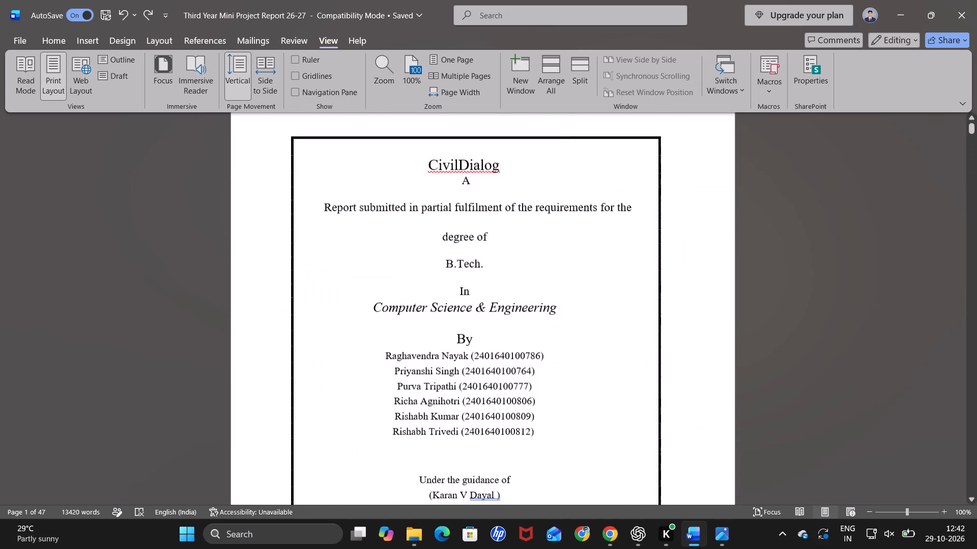
pyautogui.scroll(3, 649, 284)
pyautogui.scroll(-14, 649, 284)
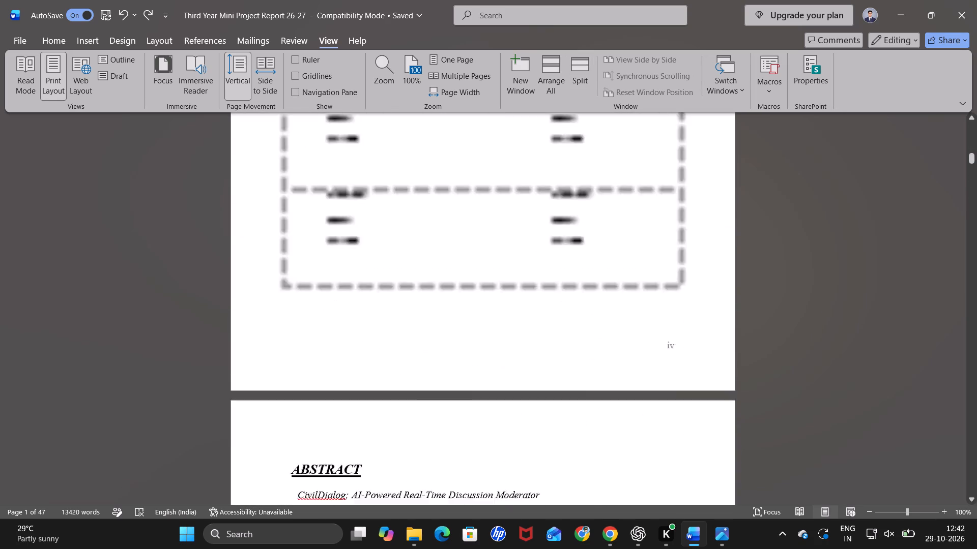
pyautogui.scroll(-11, 649, 284)
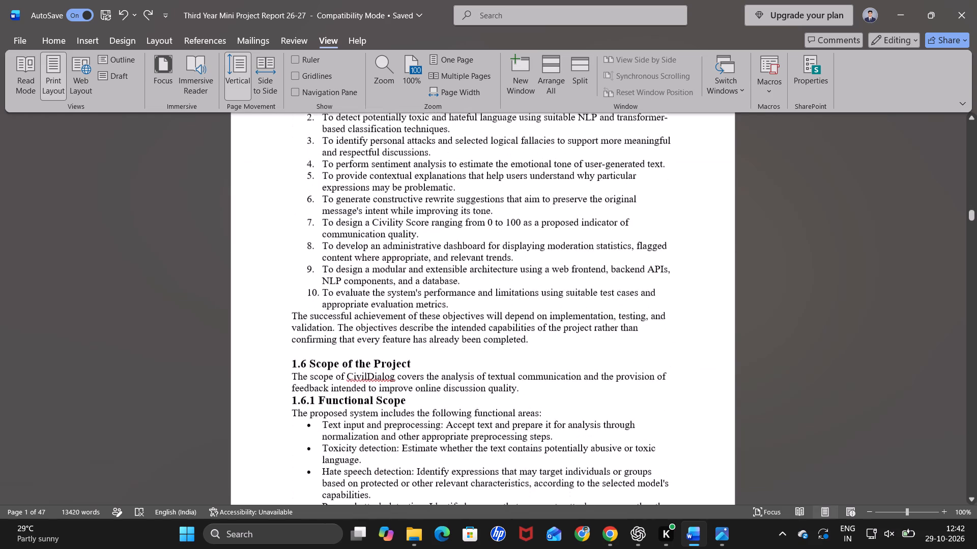
pyautogui.scroll(-4, 649, 284)
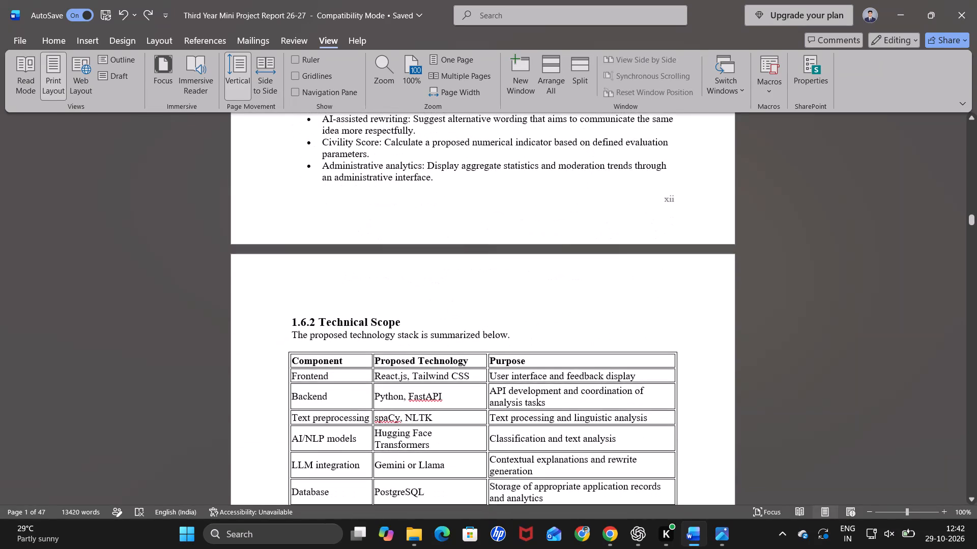
pyautogui.scroll(11, 649, 284)
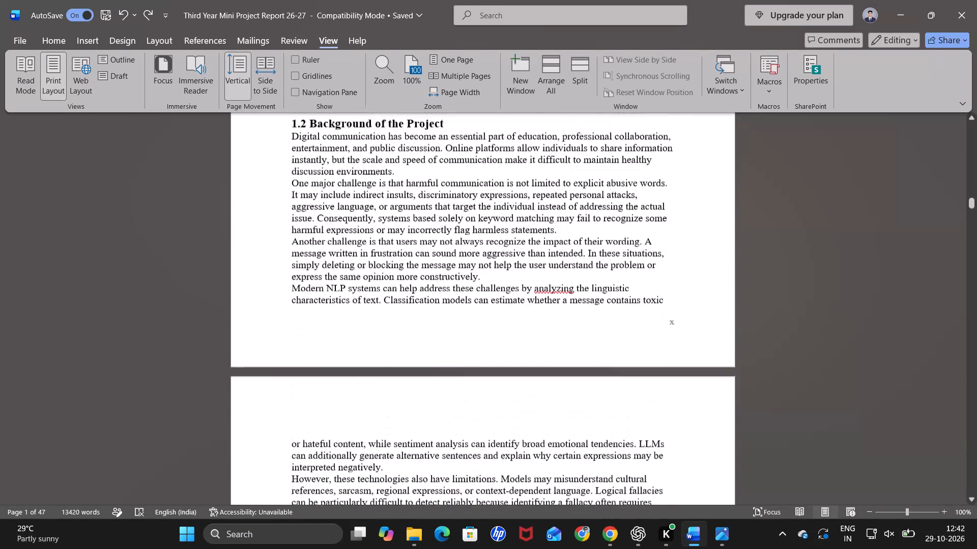
pyautogui.scroll(7, 649, 284)
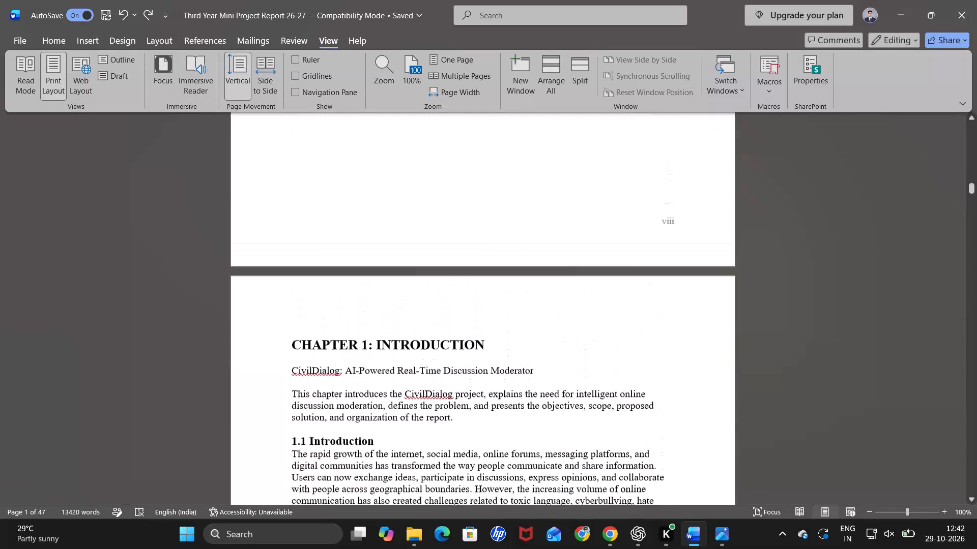
pyautogui.scroll(4, 649, 284)
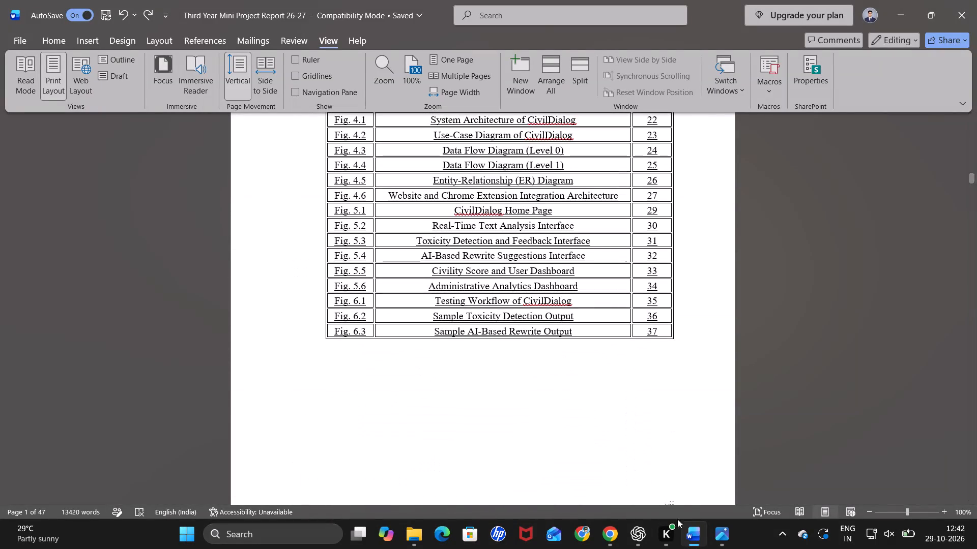
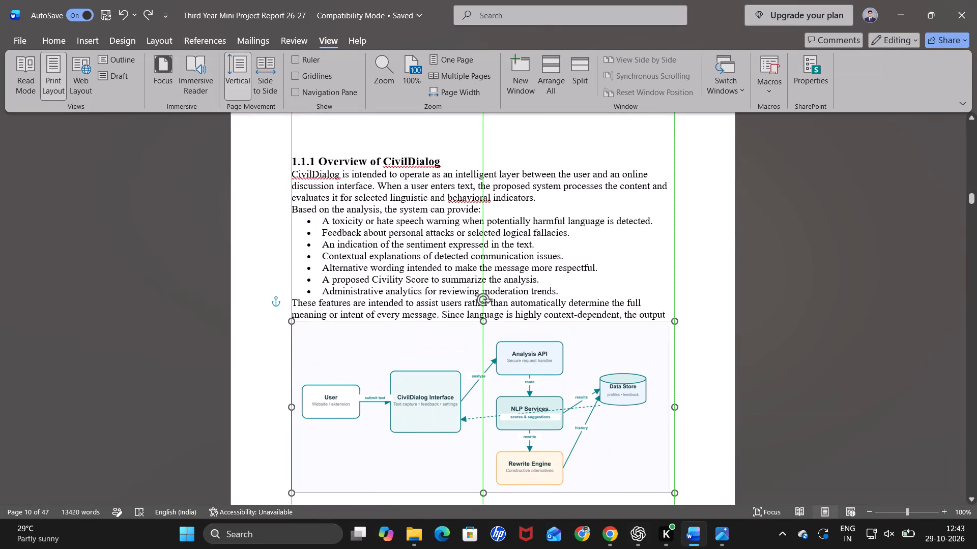
# Move the system overview diagram in section 1.1.1 slightly down, clear of the last line of text above it.
pyautogui.moveTo(492, 454); pyautogui.dragTo(481, 462)
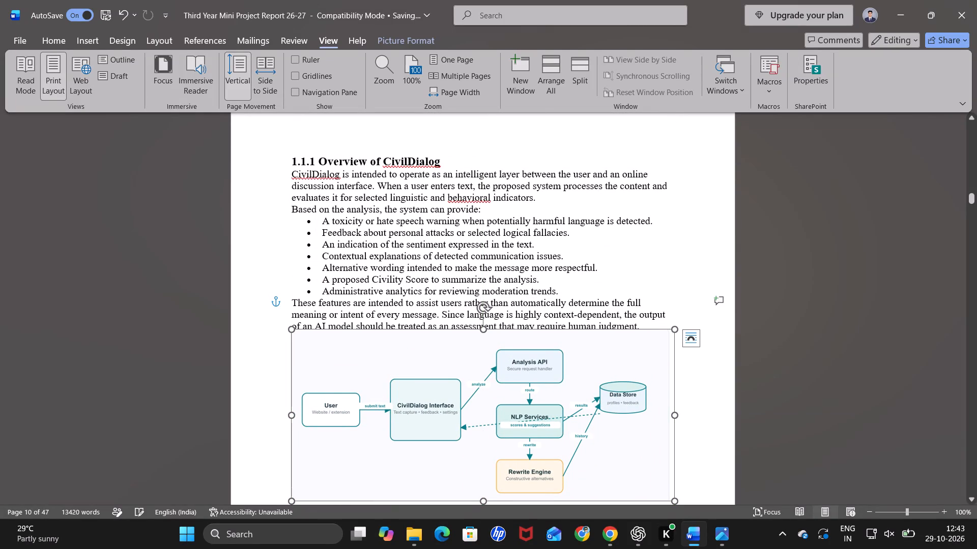
pyautogui.click(832, 219)
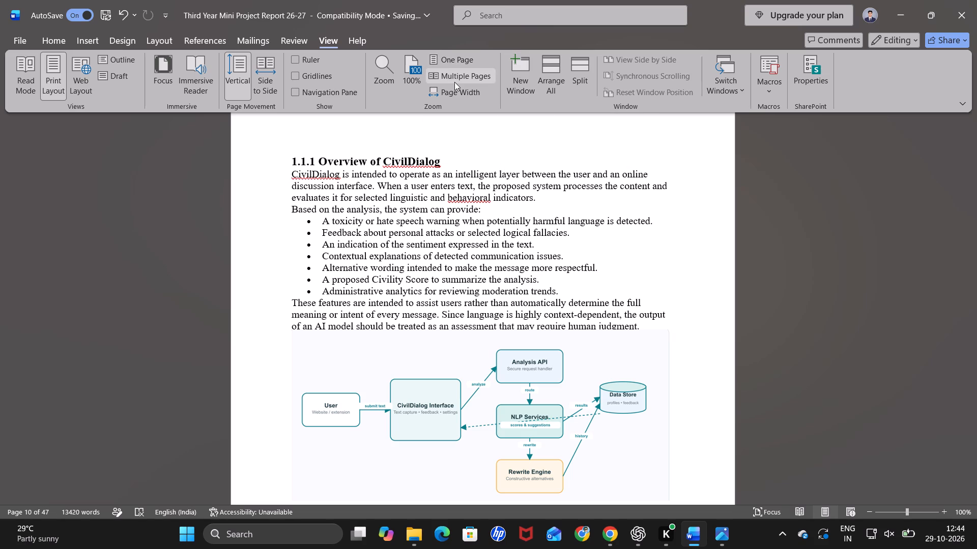
# Show multiple pages at once and review the layout and page numbers from the cover page through the Content Guidelines page.
pyautogui.click(450, 68)
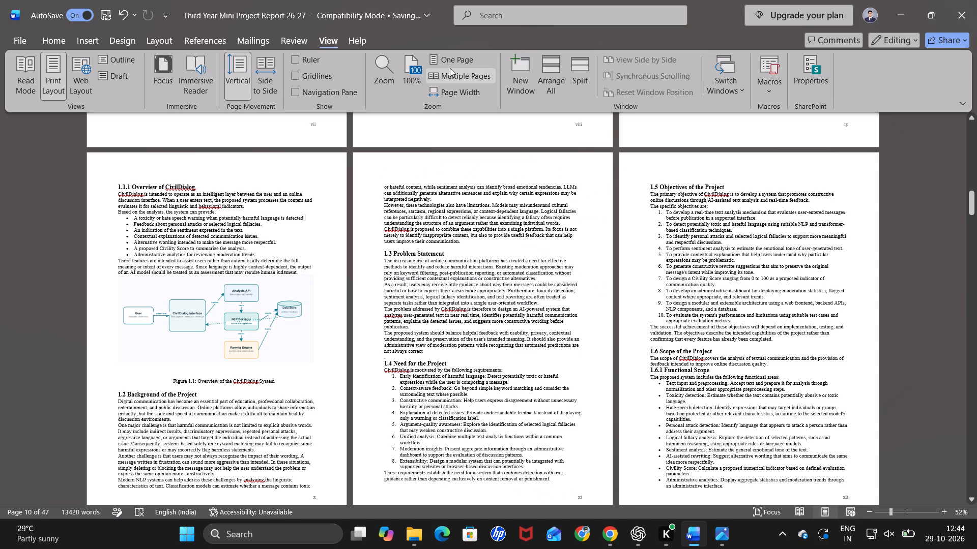
pyautogui.scroll(20, 615, 365)
pyautogui.scroll(10, 615, 365)
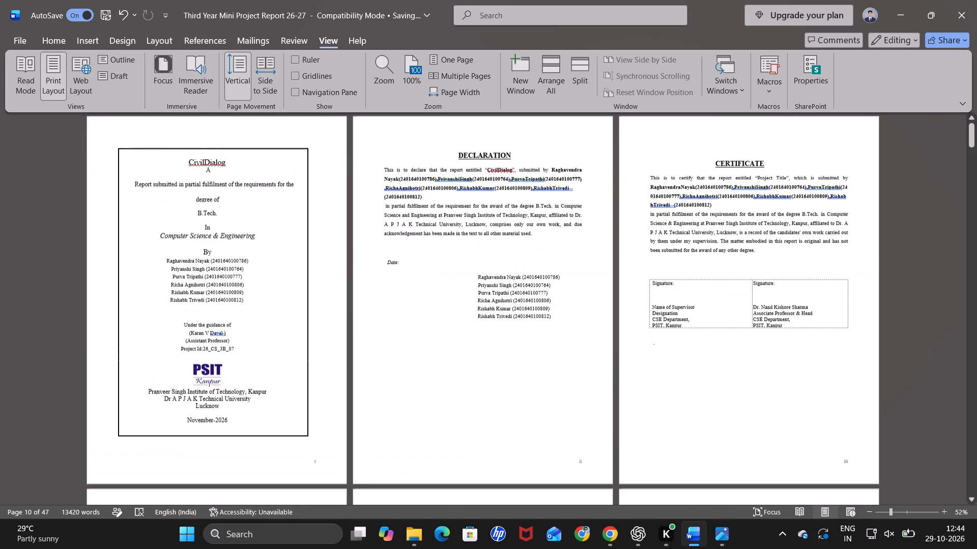
pyautogui.scroll(-6, 615, 365)
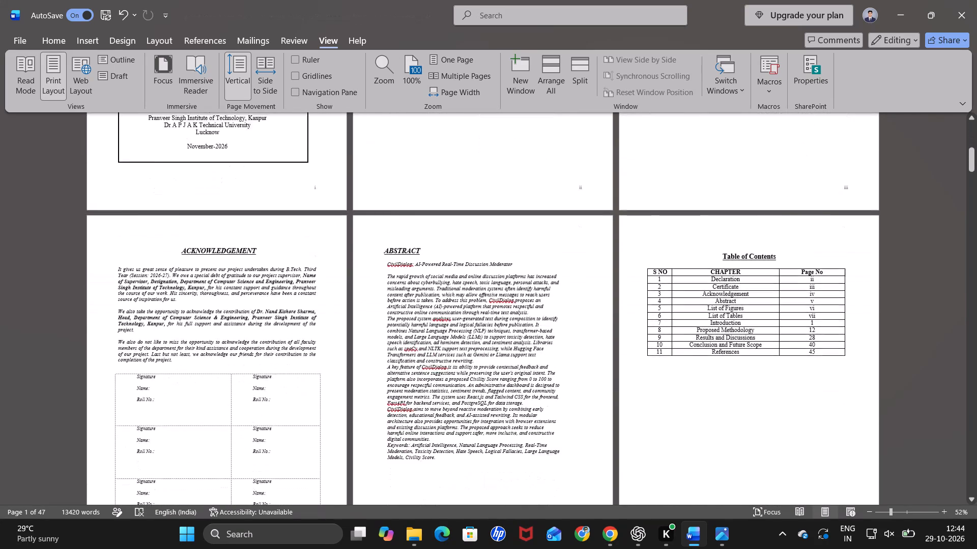
pyautogui.scroll(-13, 615, 365)
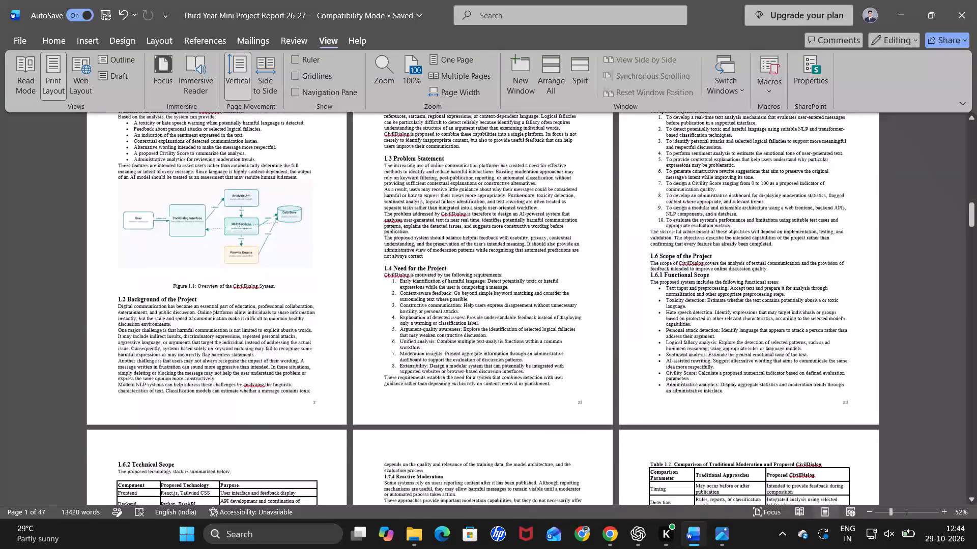
pyautogui.scroll(-9, 615, 365)
pyautogui.scroll(-20, 615, 365)
pyautogui.scroll(-5, 615, 365)
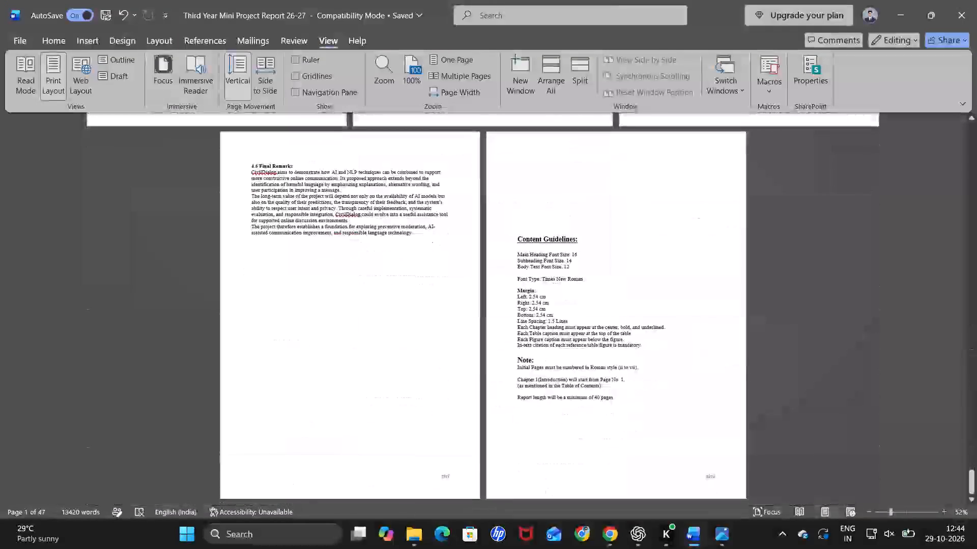
pyautogui.scroll(-13, 615, 365)
pyautogui.scroll(8, 615, 365)
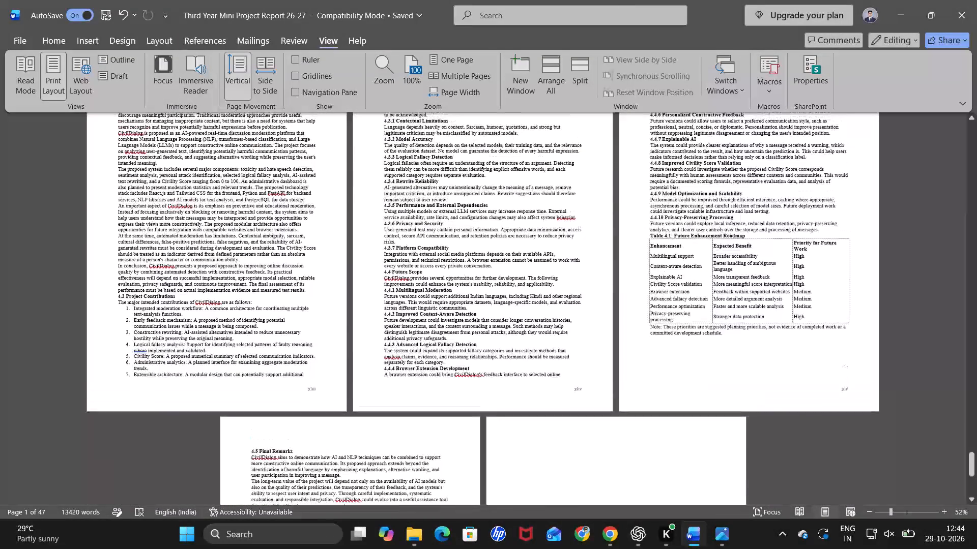
pyautogui.scroll(2, 615, 365)
pyautogui.scroll(20, 615, 365)
pyautogui.scroll(20, 615, 365)
pyautogui.scroll(15, 615, 365)
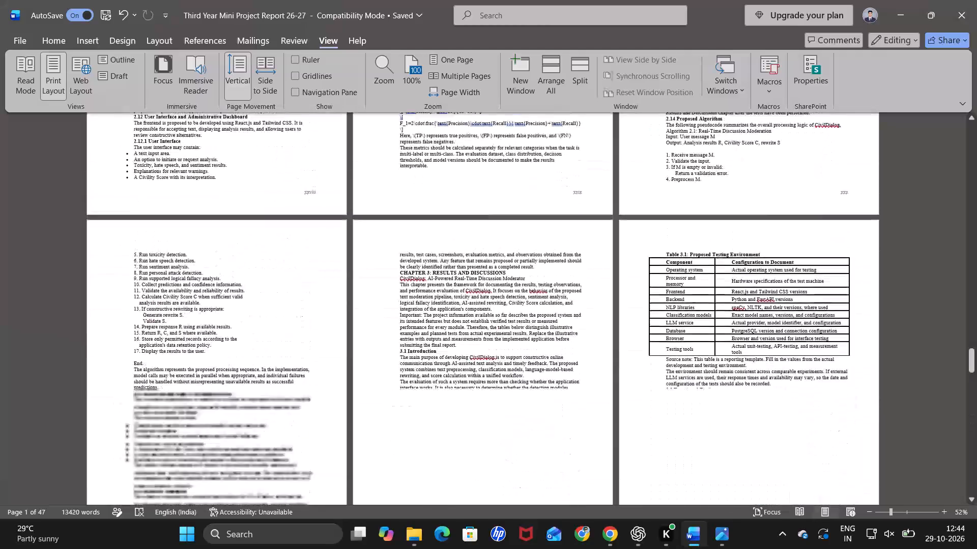
pyautogui.scroll(5, 615, 365)
pyautogui.scroll(20, 615, 365)
pyautogui.scroll(8, 615, 365)
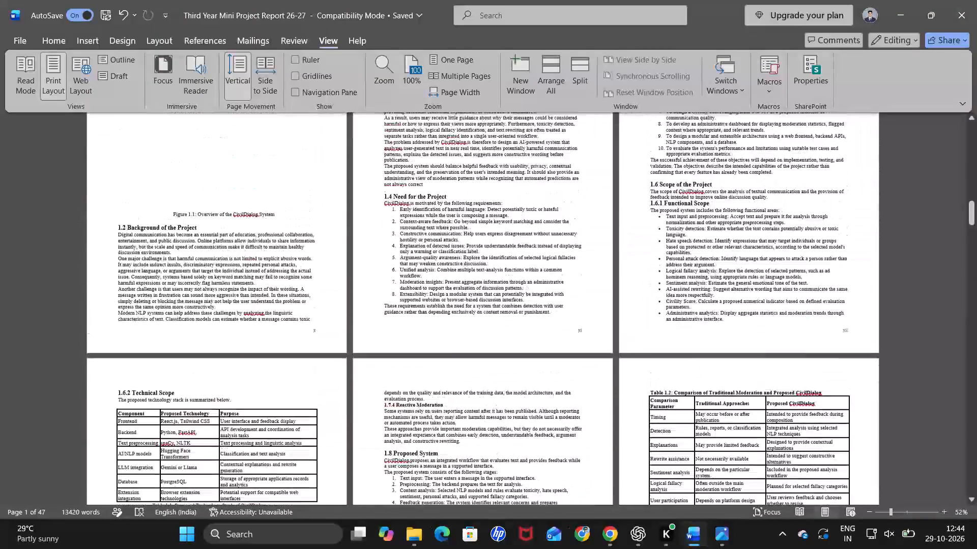
pyautogui.scroll(7, 615, 365)
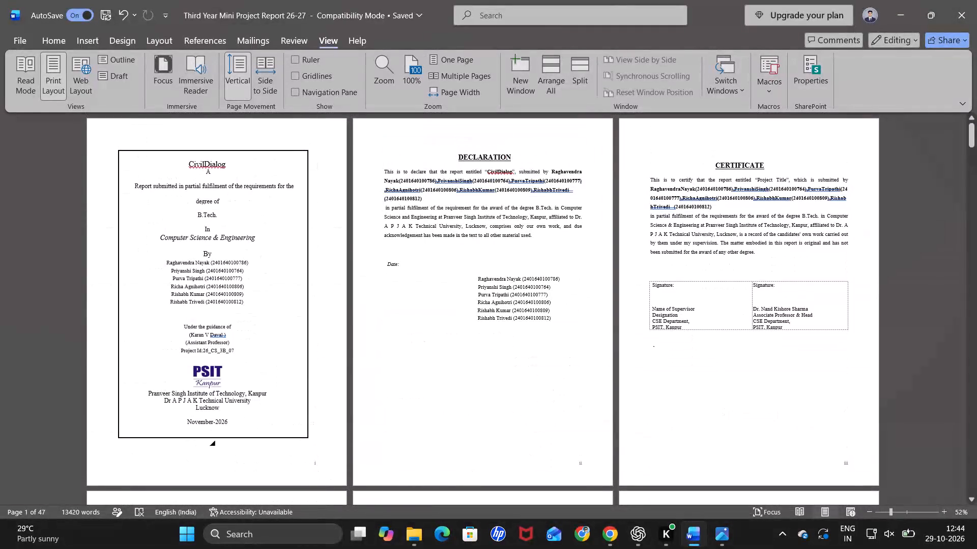
# Draw a rectangle about 1.17 cm high and 1.39 cm wide over the cover page's footer number.
pyautogui.click(320, 463)
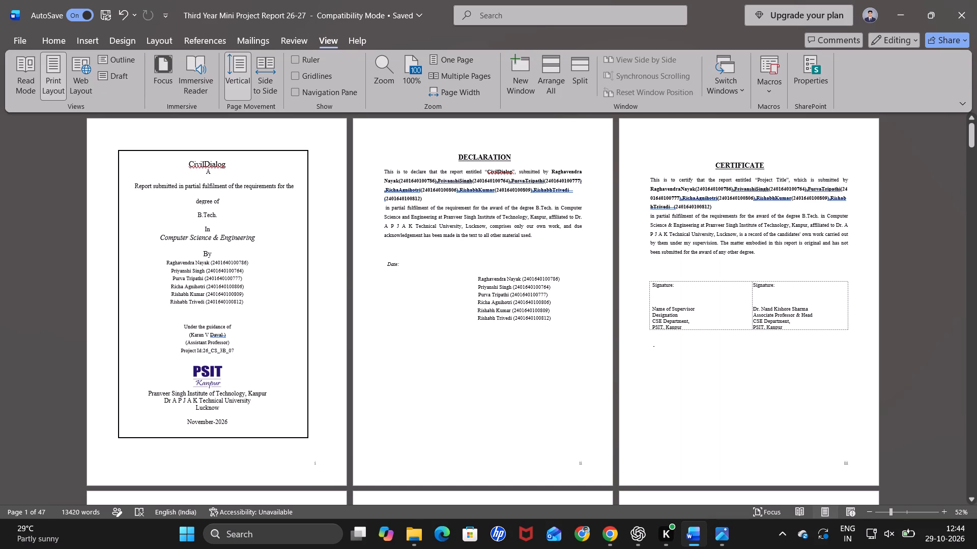
pyautogui.click(908, 512)
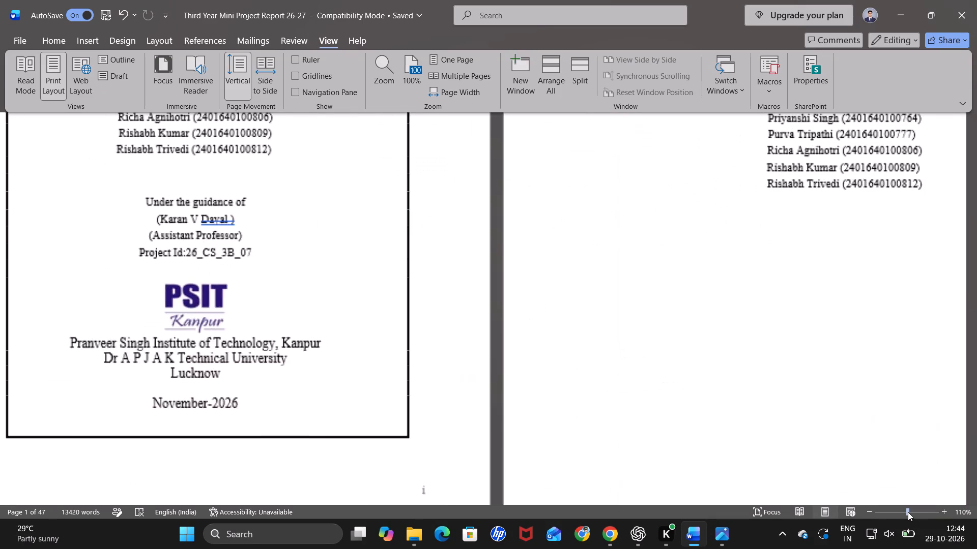
pyautogui.scroll(-1, 800, 467)
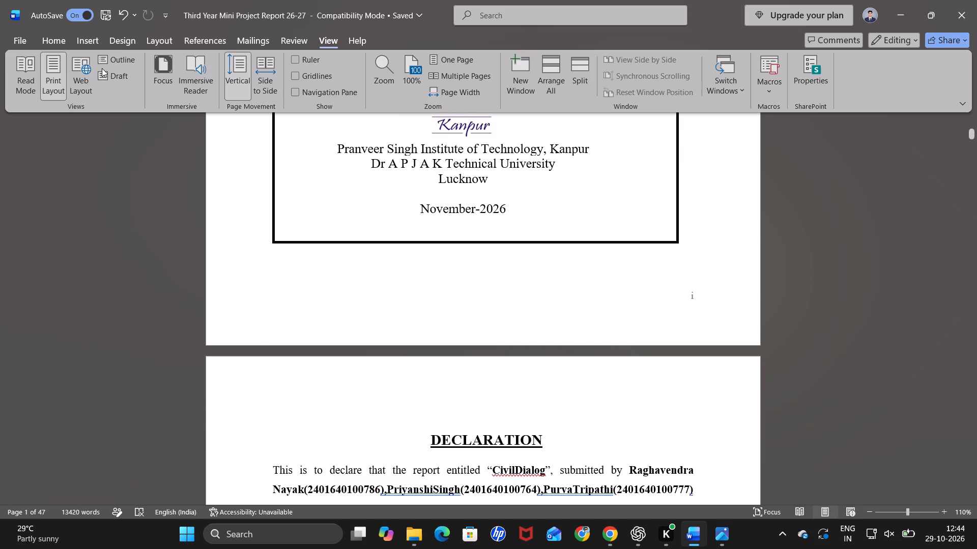
pyautogui.click(77, 39)
pyautogui.click(156, 63)
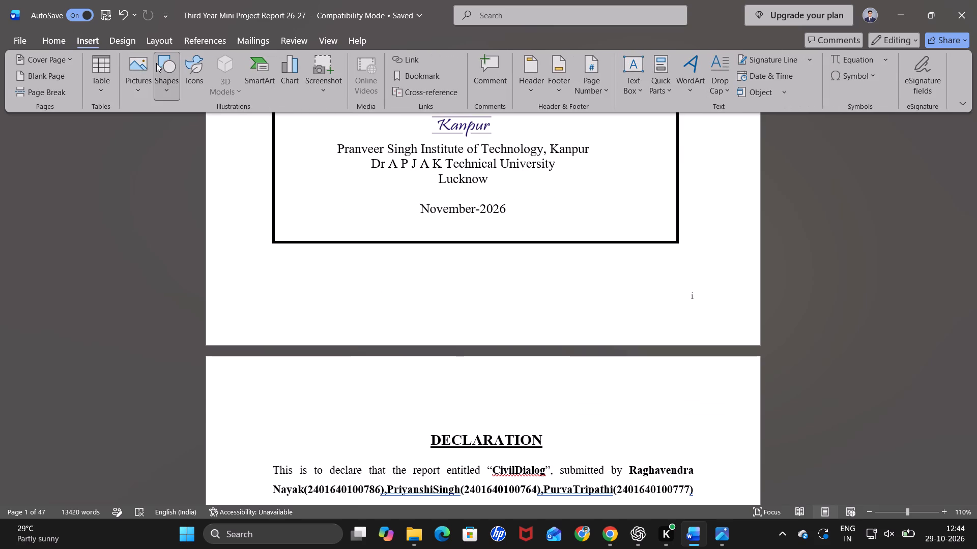
pyautogui.click(169, 73)
pyautogui.click(169, 73)
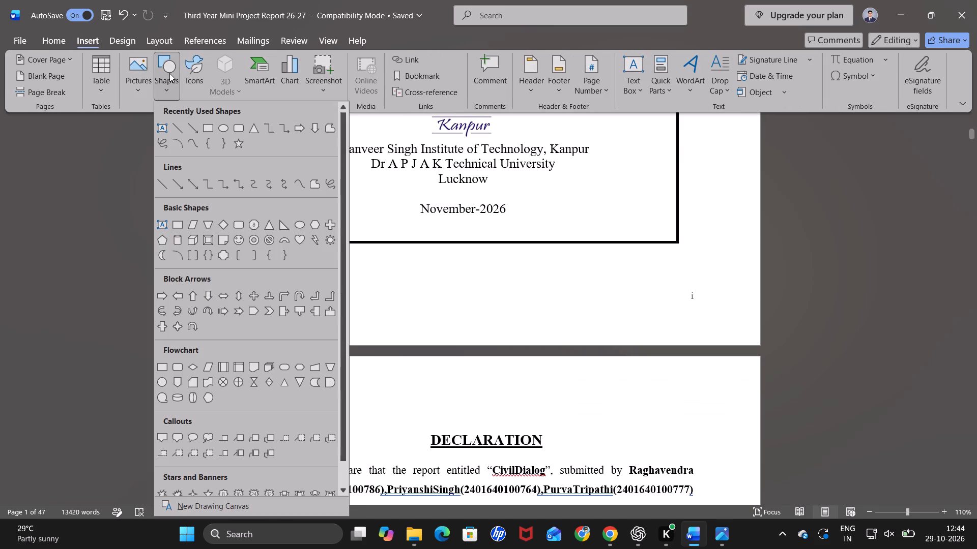
pyautogui.click(208, 129)
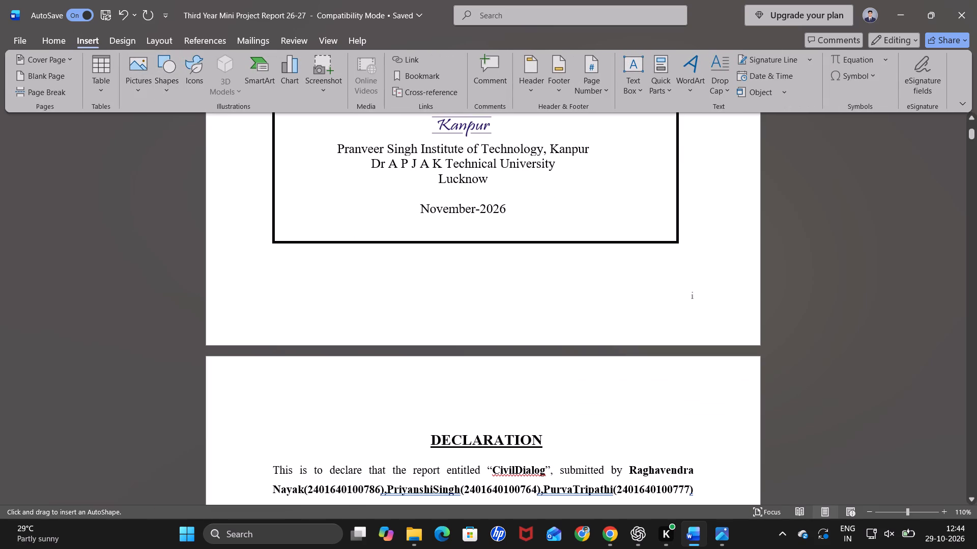
pyautogui.moveTo(680, 283); pyautogui.dragTo(716, 314)
pyautogui.click(631, 293)
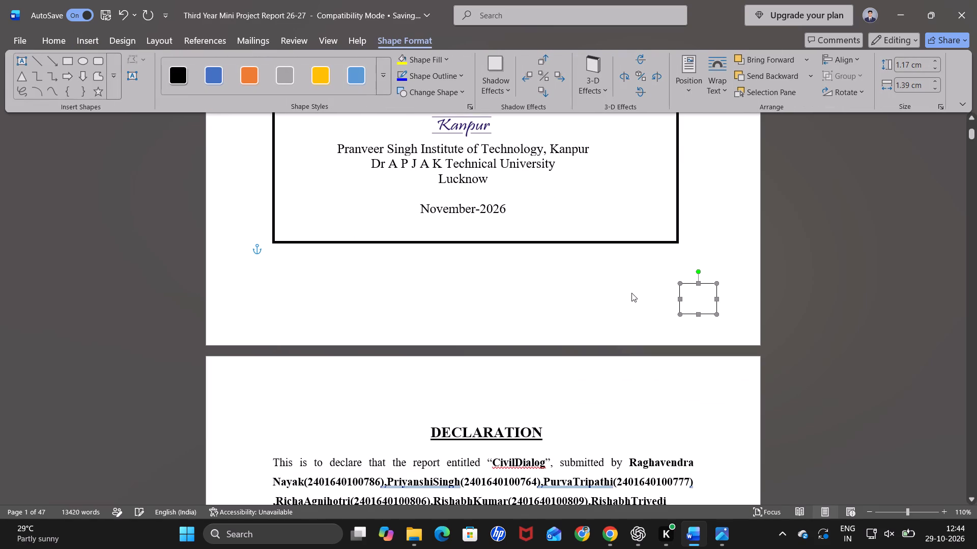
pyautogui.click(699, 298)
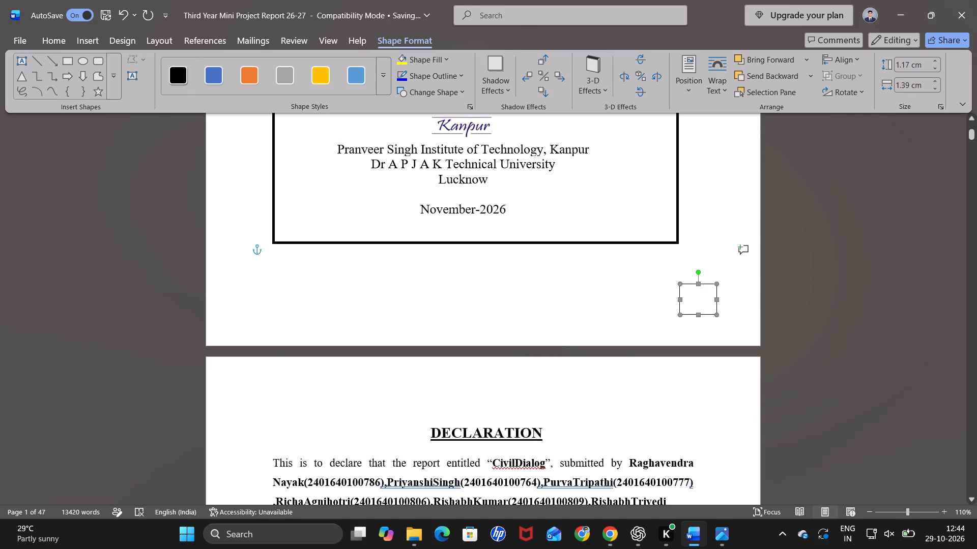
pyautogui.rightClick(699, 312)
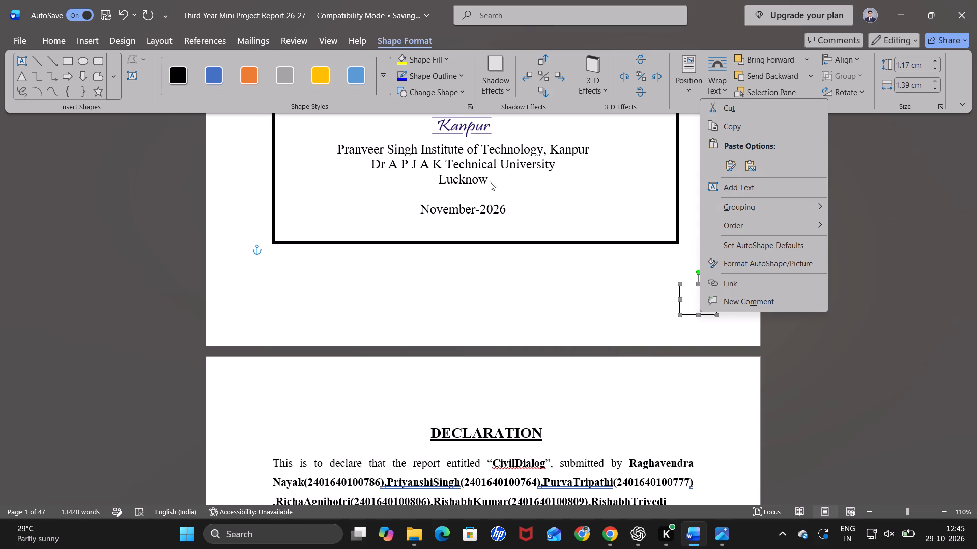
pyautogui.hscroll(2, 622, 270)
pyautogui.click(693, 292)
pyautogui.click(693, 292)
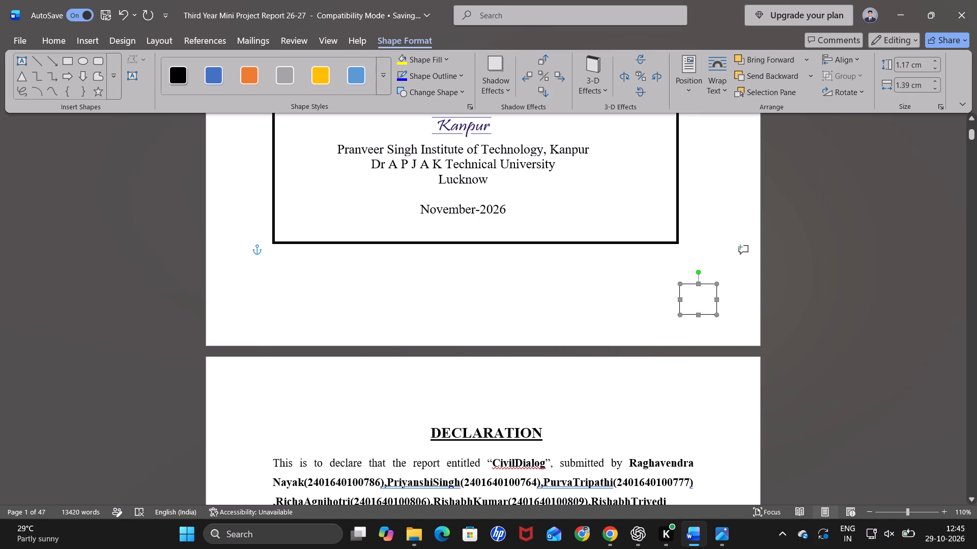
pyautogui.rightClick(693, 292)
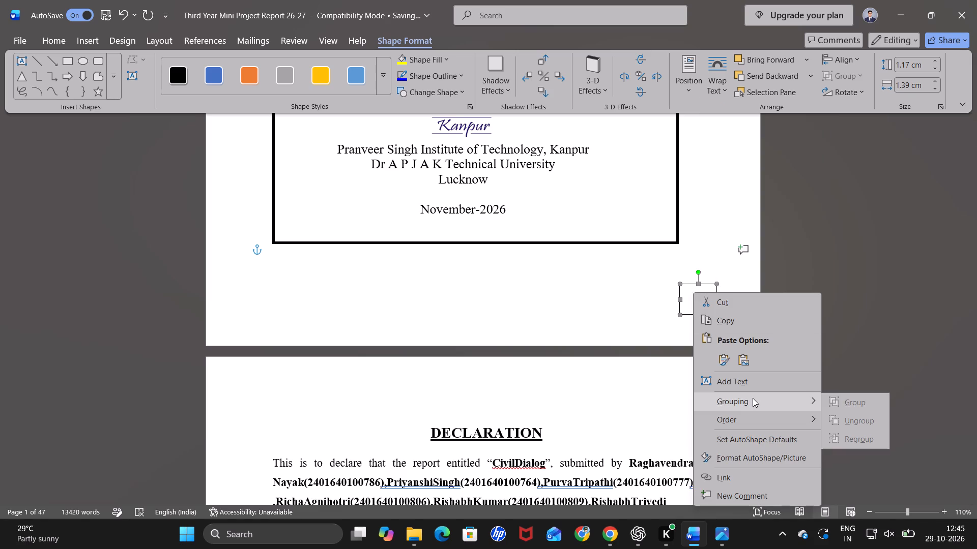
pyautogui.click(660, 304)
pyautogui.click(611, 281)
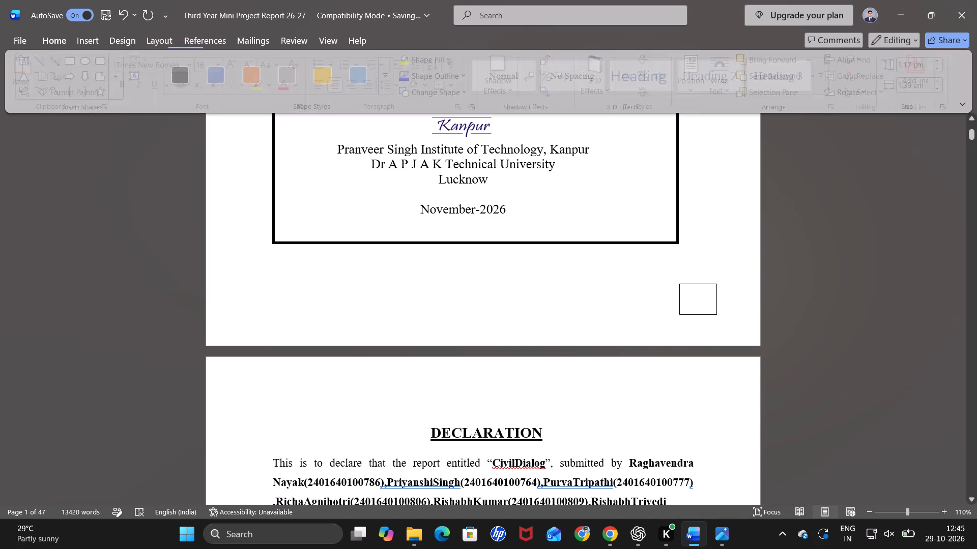
# Give the rectangle over the cover page's number a white fill and no outline.
pyautogui.click(696, 299)
pyautogui.keyDown('ctrl'); pyautogui.scroll(1, 436, 217); pyautogui.keyUp('ctrl')
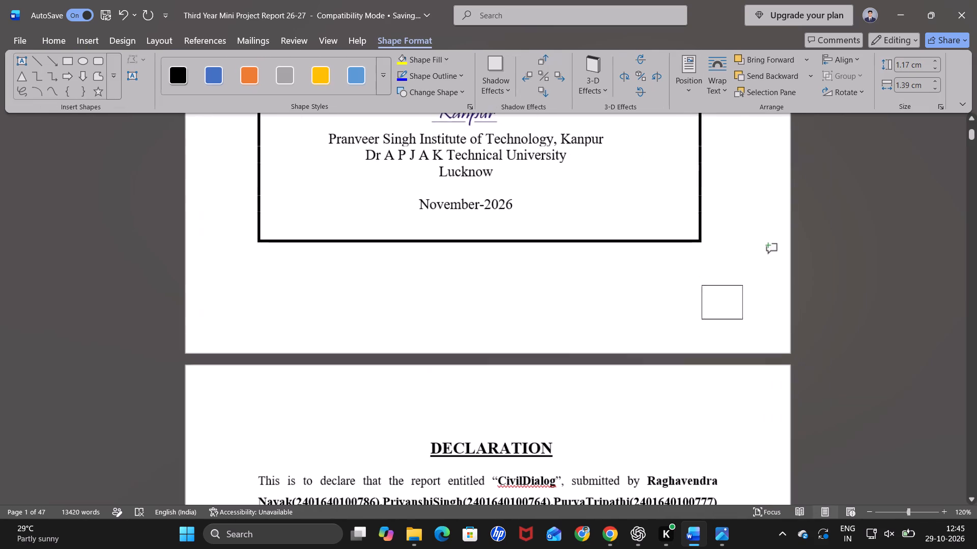
pyautogui.click(389, 81)
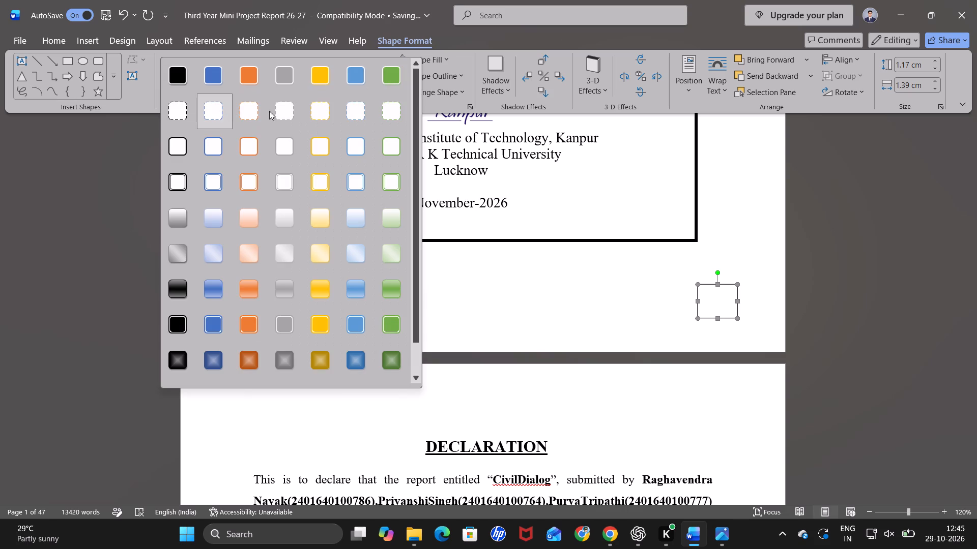
pyautogui.scroll(2, 313, 233)
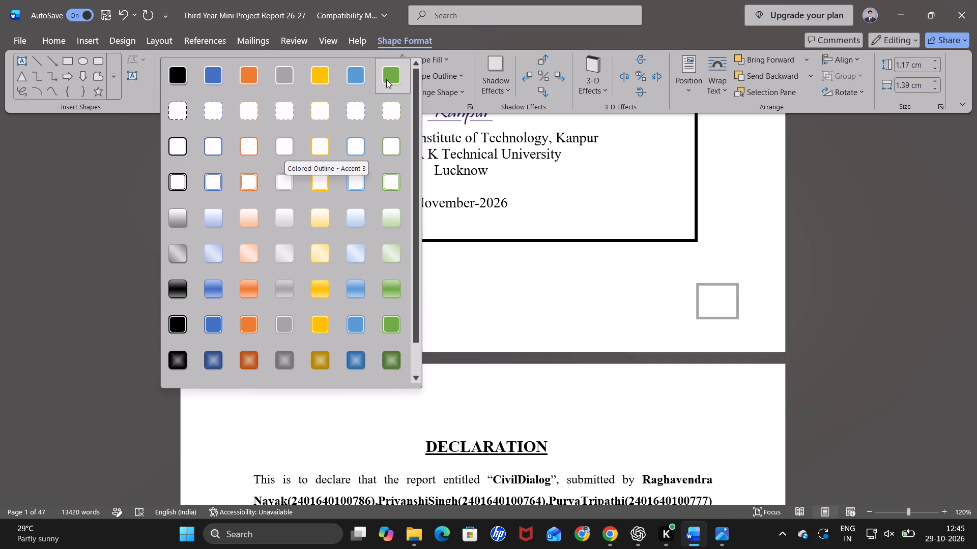
pyautogui.click(71, 194)
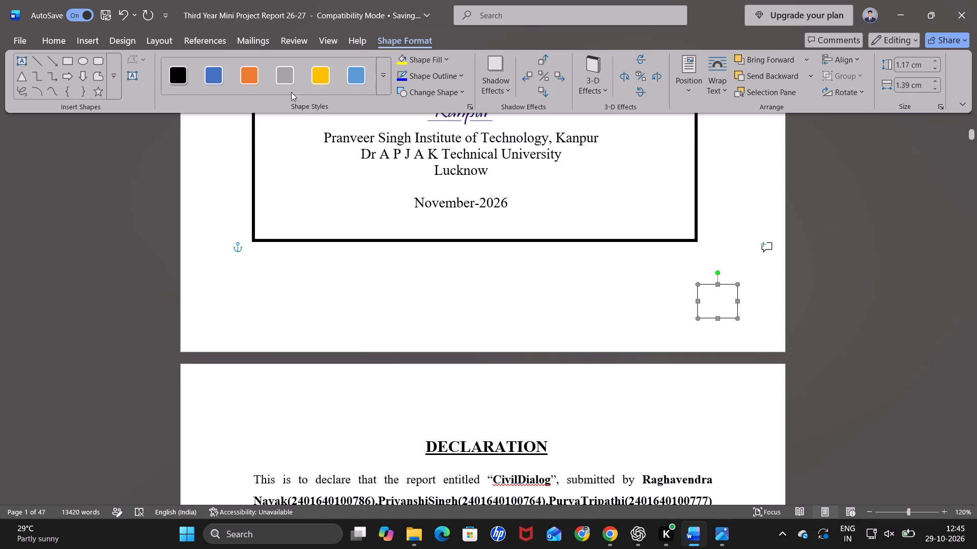
pyautogui.click(445, 56)
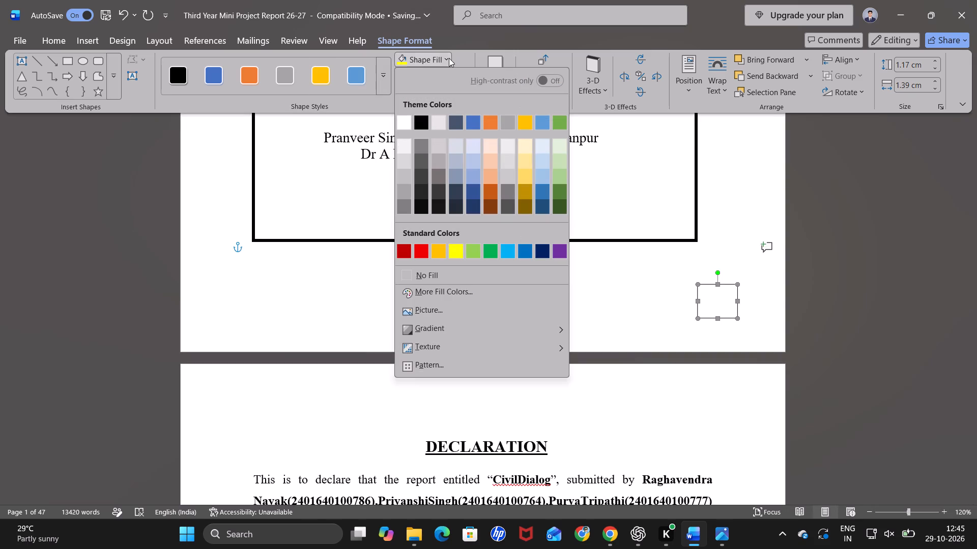
pyautogui.click(416, 282)
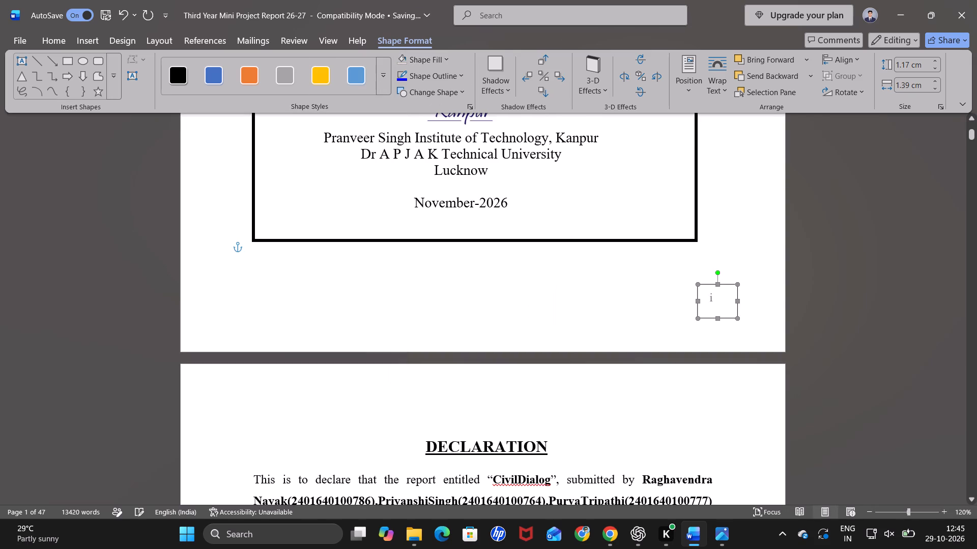
pyautogui.click(446, 58)
pyautogui.click(408, 125)
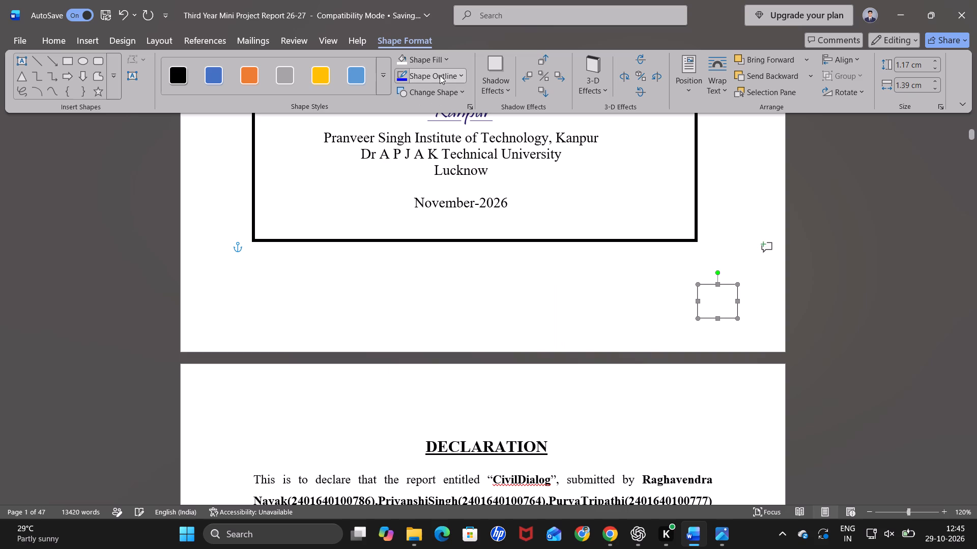
pyautogui.click(463, 78)
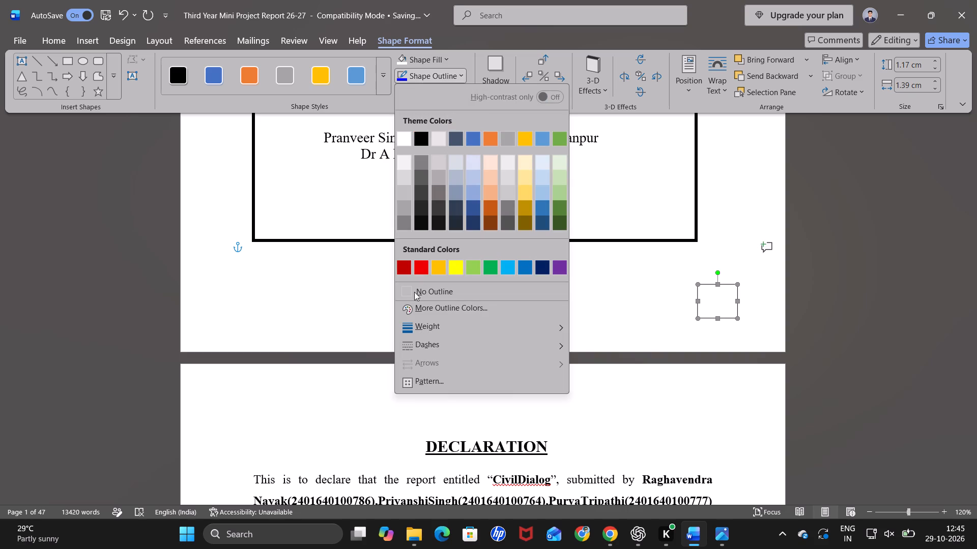
pyautogui.click(411, 296)
pyautogui.click(608, 314)
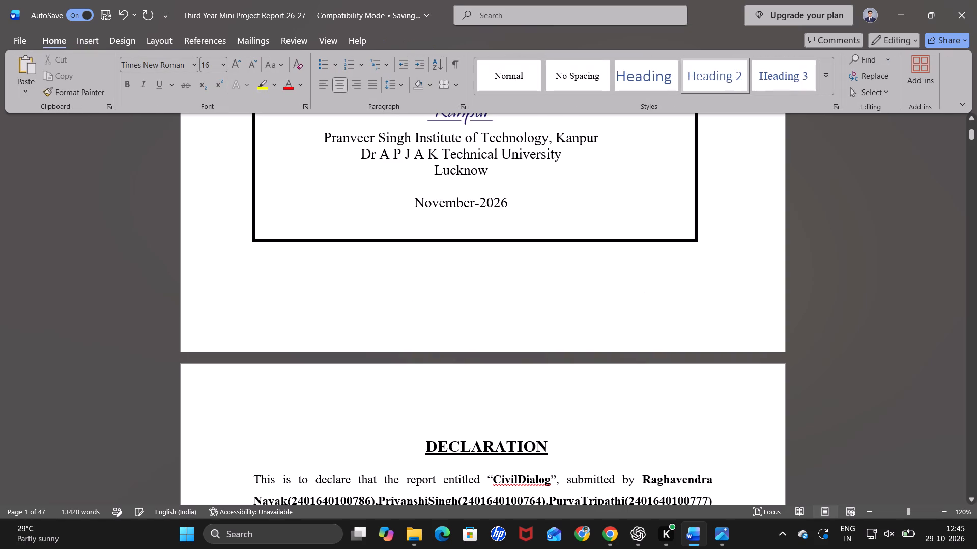
# Review the page numbers and layout of the front pages from the cover through the Abstract.
pyautogui.scroll(-3, 633, 278)
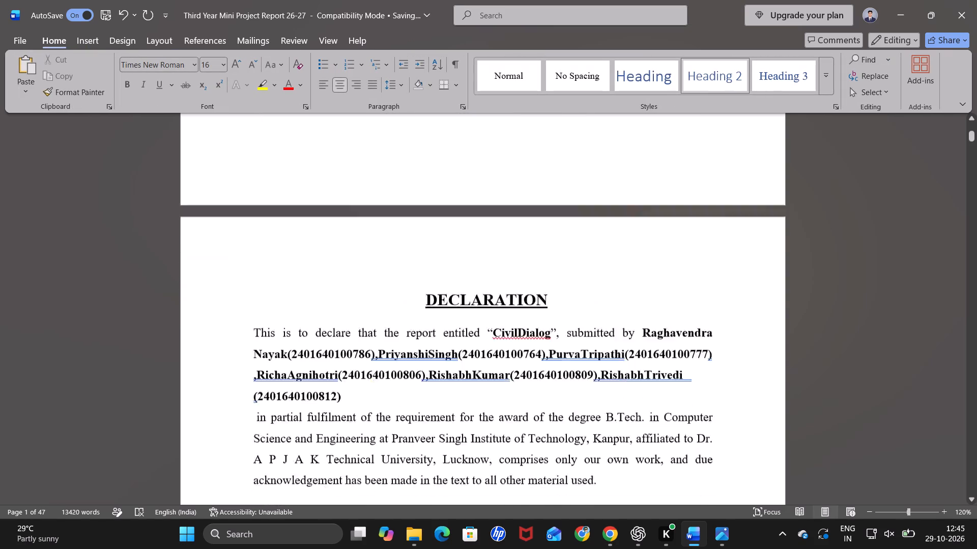
pyautogui.scroll(-4, 633, 278)
pyautogui.scroll(1, 633, 278)
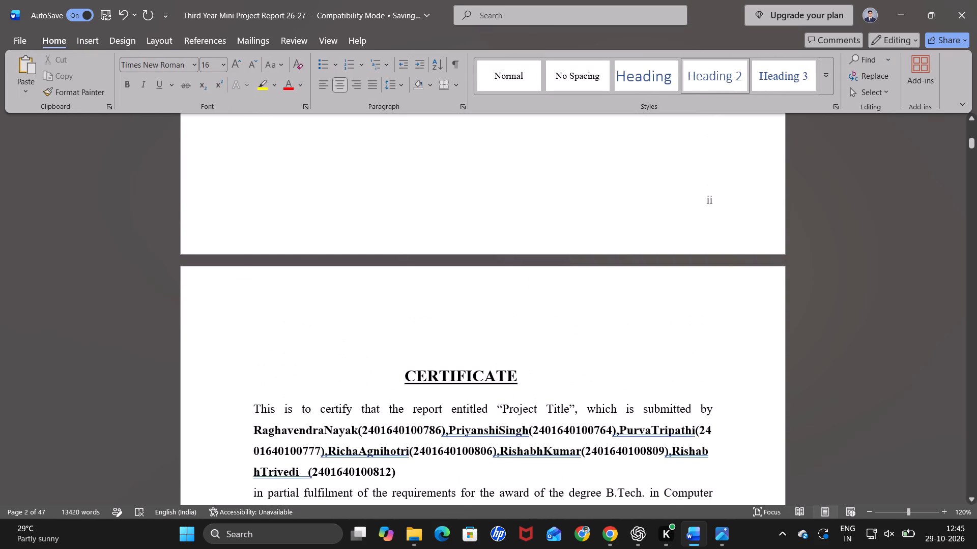
pyautogui.keyDown('ctrl'); pyautogui.scroll(-2, 633, 278); pyautogui.keyUp('ctrl')
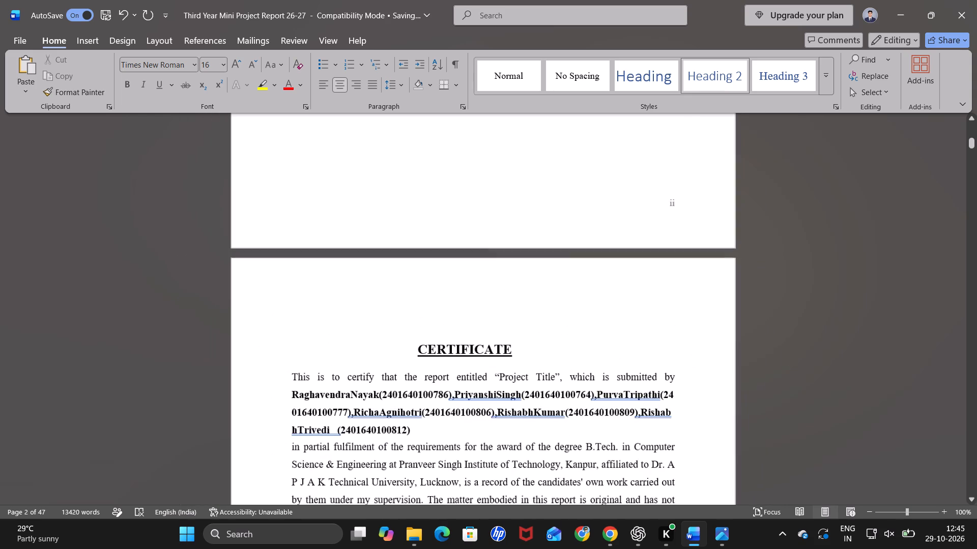
pyautogui.scroll(-7, 633, 278)
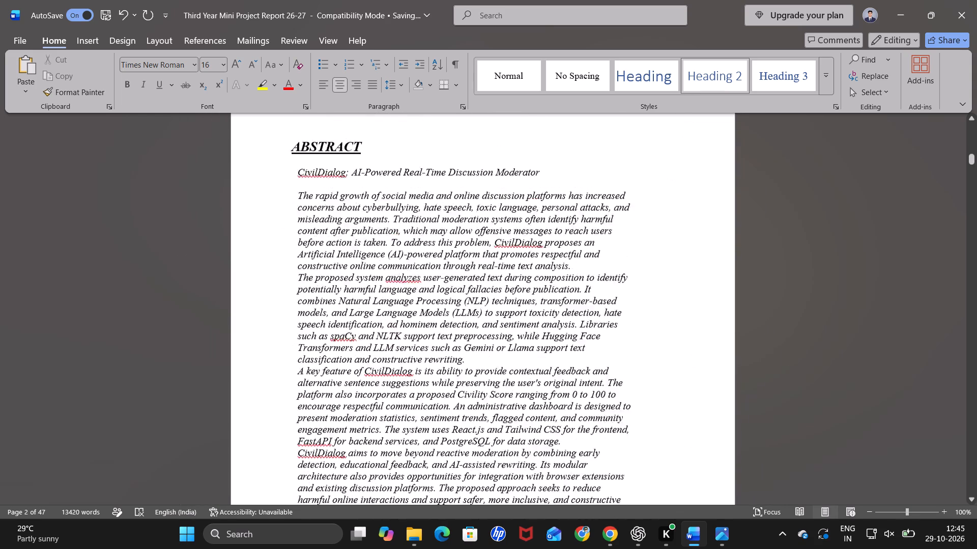
pyautogui.scroll(-1, 633, 278)
# Open the footer on the page before the Abstract and check footer numbering through section 1.3, returning to the Declaration.
pyautogui.doubleClick(419, 260)
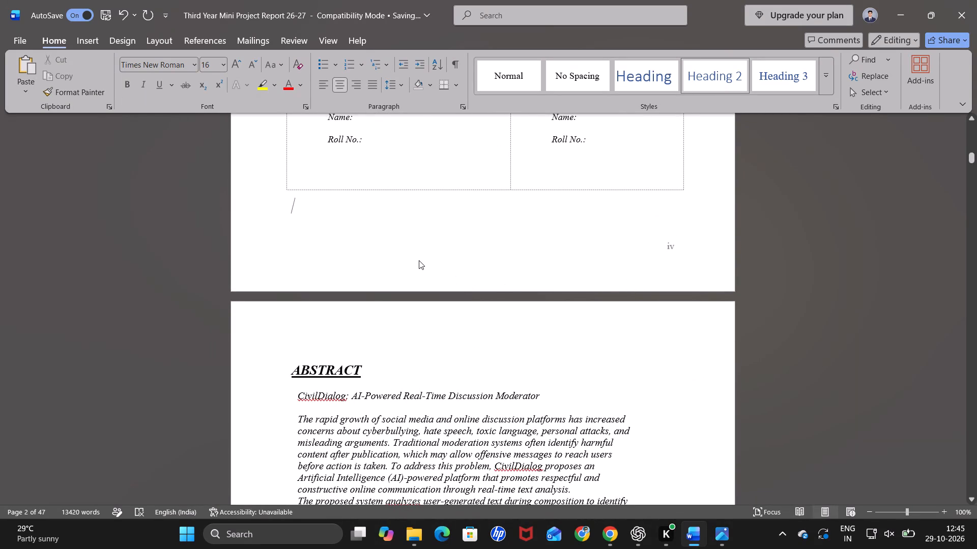
pyautogui.click(287, 254)
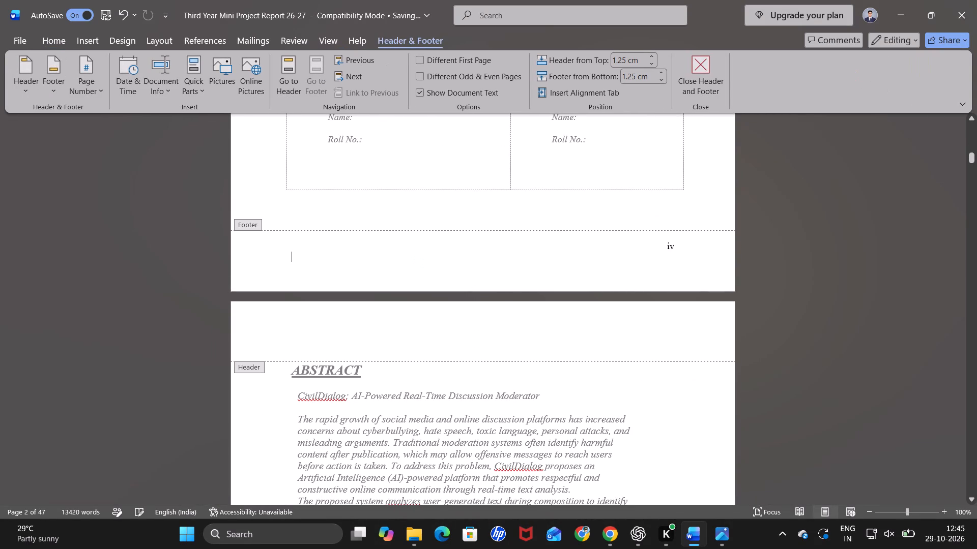
pyautogui.scroll(-9, 287, 254)
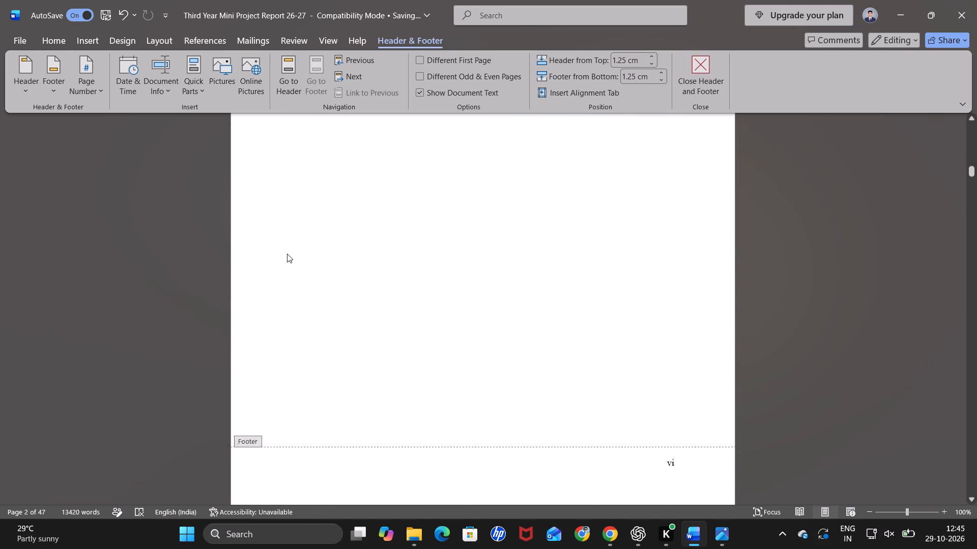
pyautogui.scroll(-8, 287, 254)
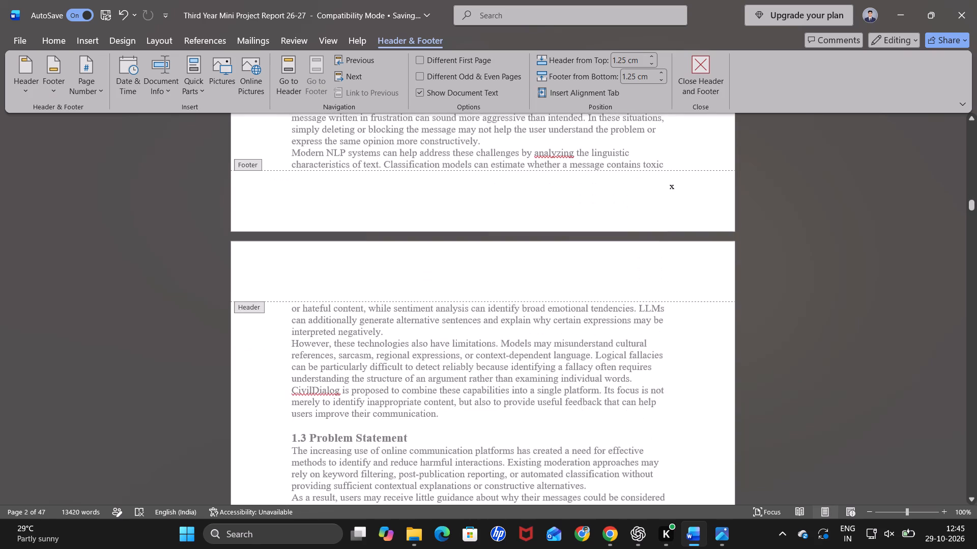
pyautogui.scroll(19, 287, 254)
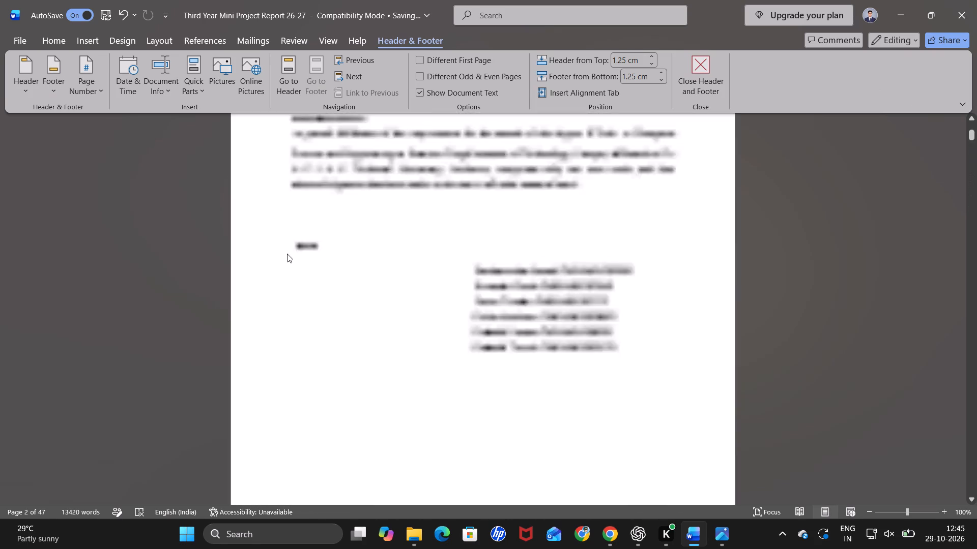
pyautogui.scroll(-4, 287, 254)
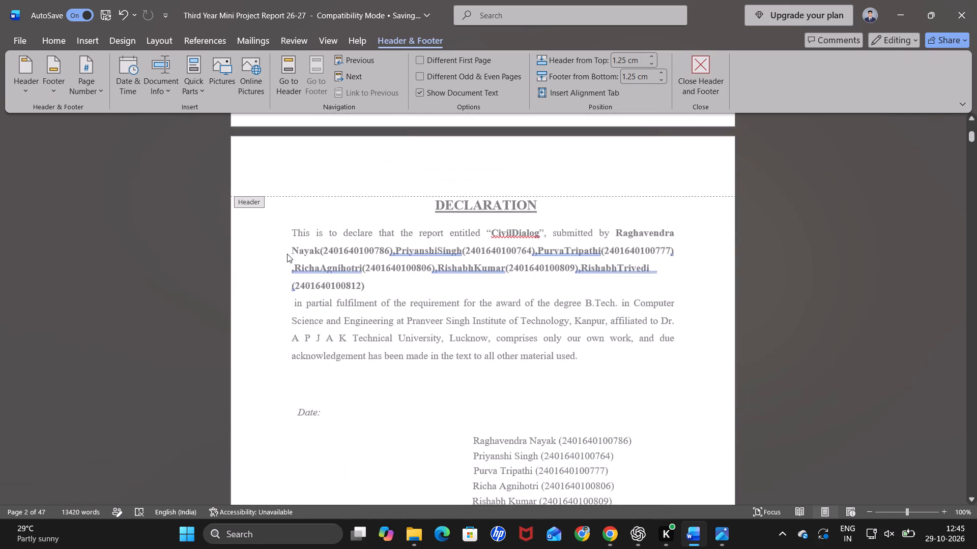
pyautogui.scroll(-1, 287, 254)
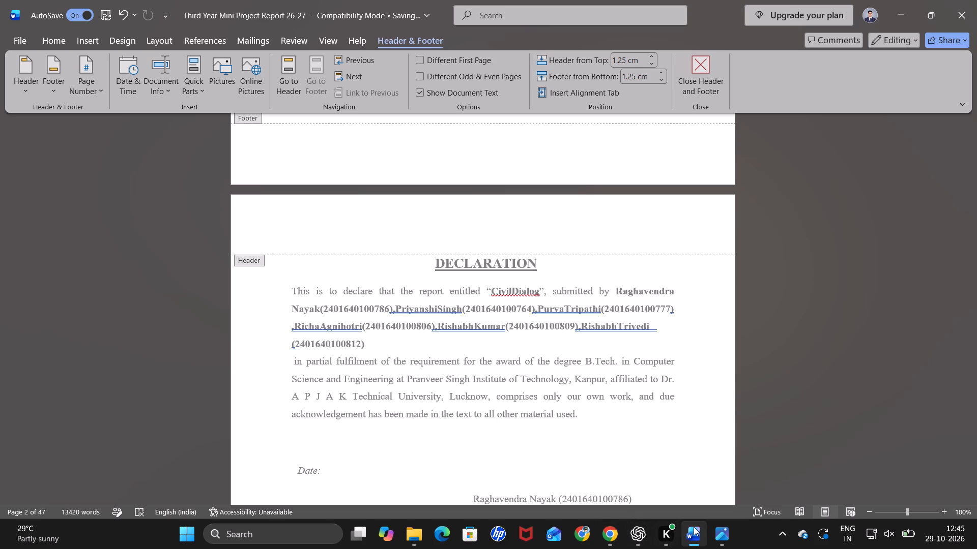